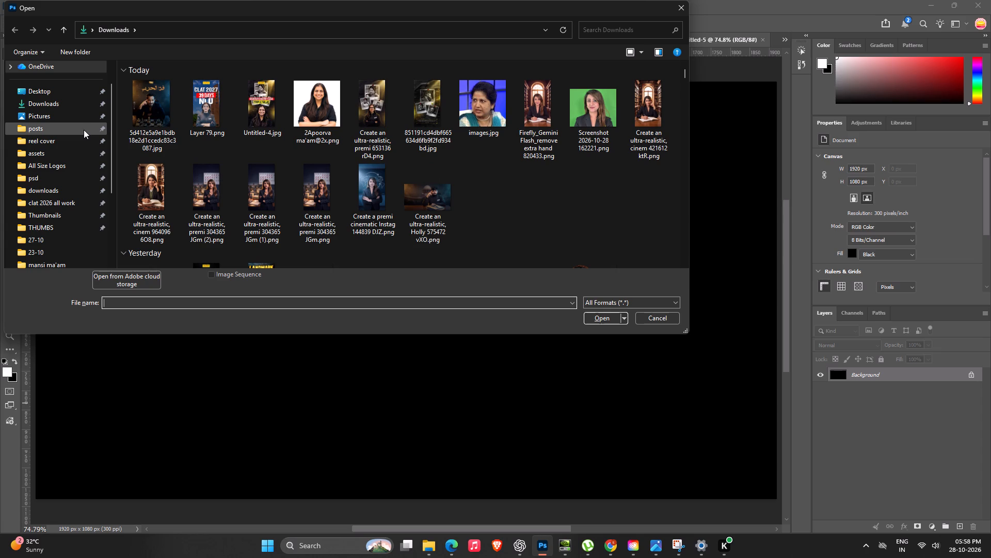
click(63, 106)
click(57, 112)
click(60, 101)
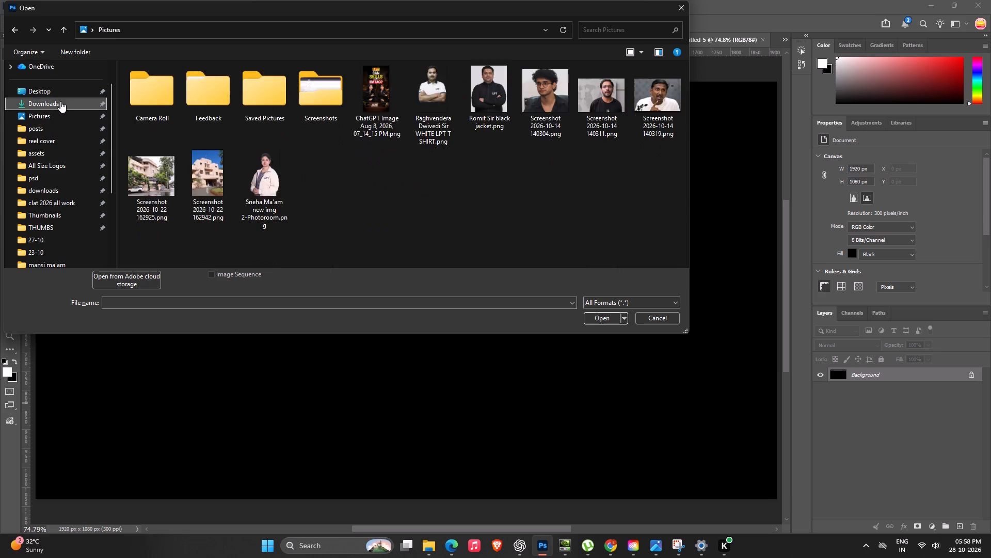
double_click(147, 90)
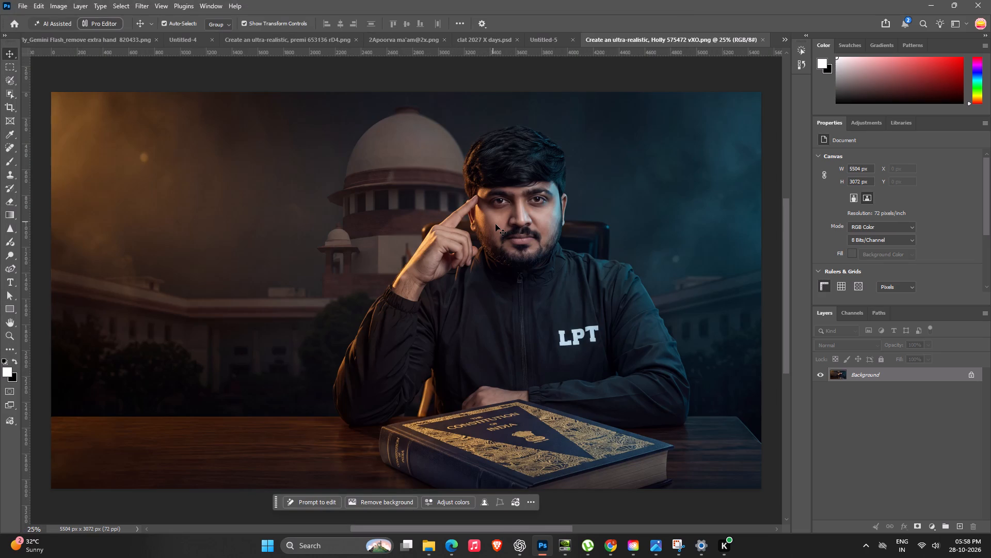
Inspect the teacher's face and the overall composition of the opened image up close and at full view.
scroll(602, 210, up, 20)
scroll(558, 260, down, 3)
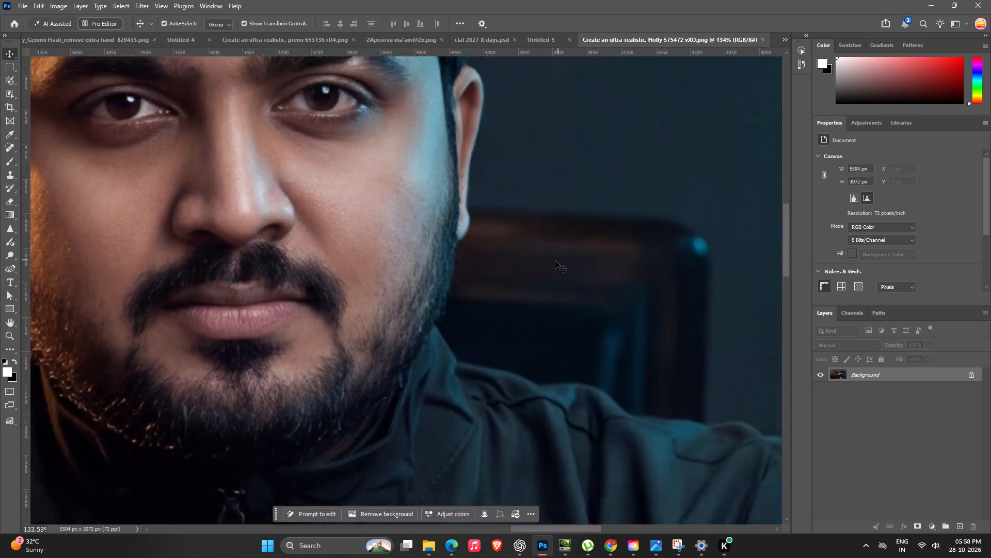
scroll(555, 261, down, 11)
scroll(380, 151, up, 13)
scroll(497, 218, down, 9)
scroll(461, 238, down, 16)
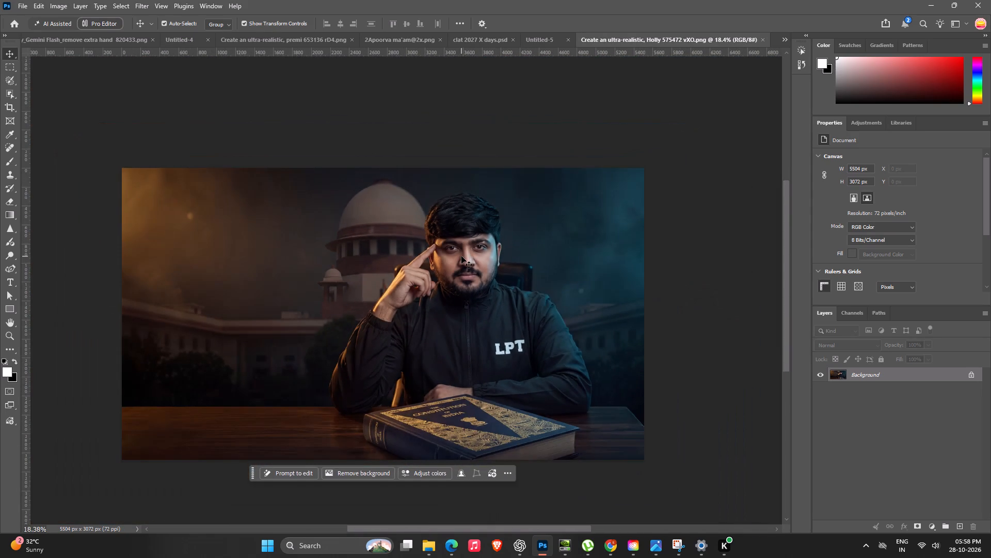
scroll(478, 314, up, 2)
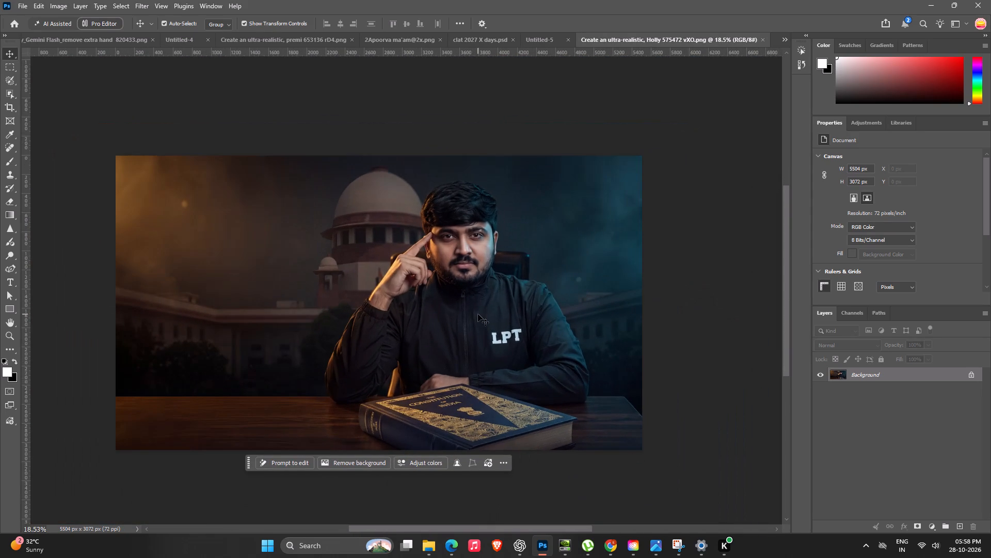
scroll(538, 297, up, 11)
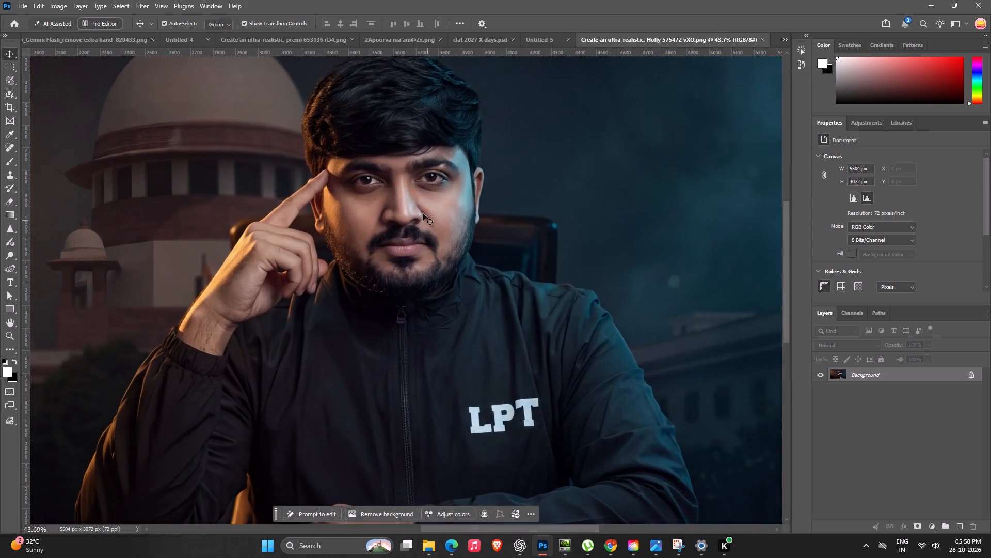
scroll(423, 213, up, 8)
scroll(410, 194, down, 15)
scroll(412, 189, up, 1)
scroll(413, 186, down, 8)
Crop away the image's left edge, extend the canvas right and downward to about 5941 x 3673 px, and fill it using Firefly Generative Expand without a prompt.
key(c)
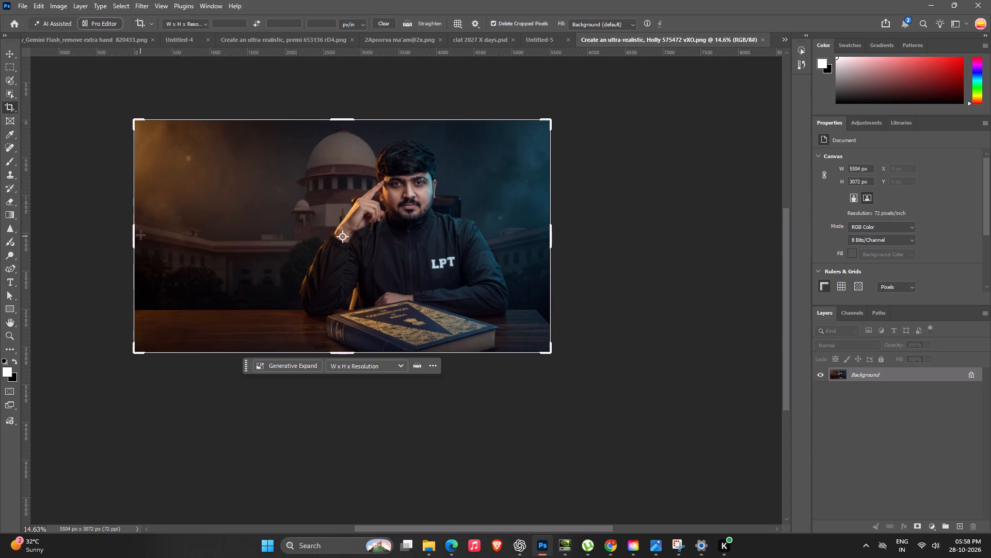
drag(134, 231, 174, 242)
drag(334, 353, 335, 366)
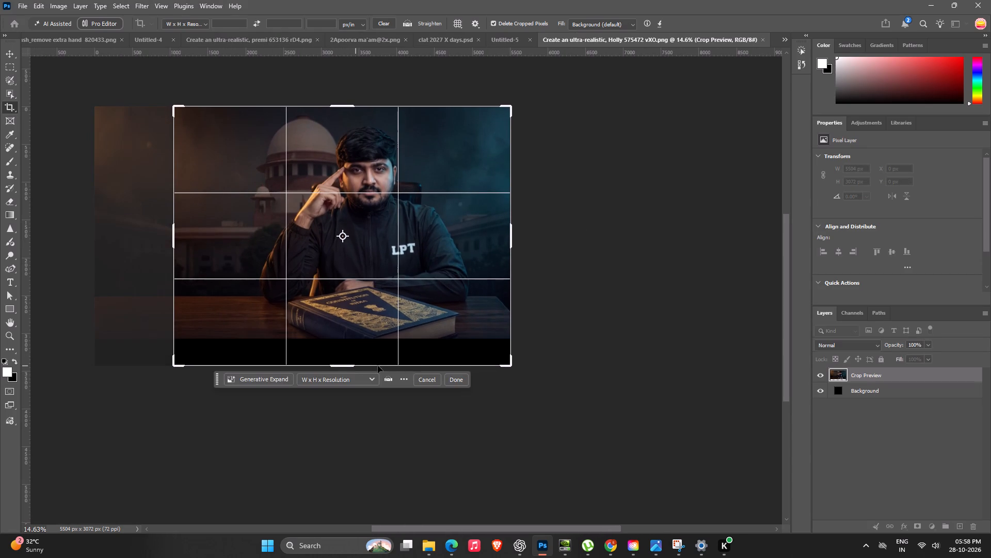
drag(514, 364, 570, 374)
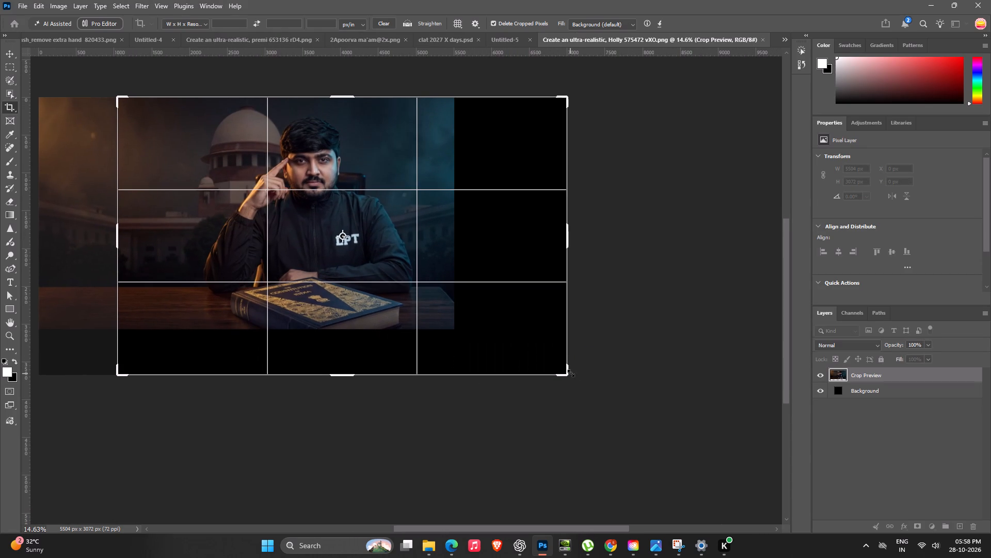
drag(377, 296, 402, 299)
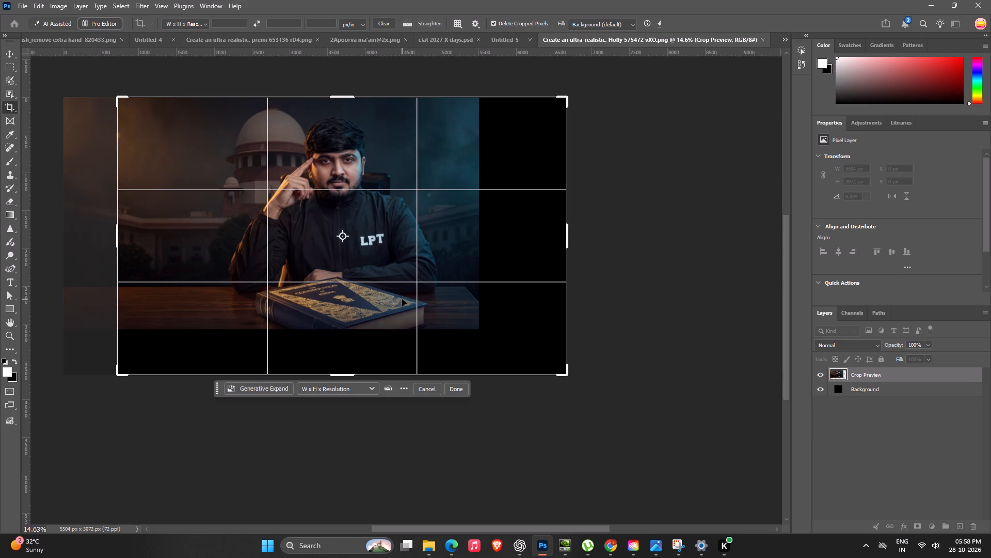
click(273, 390)
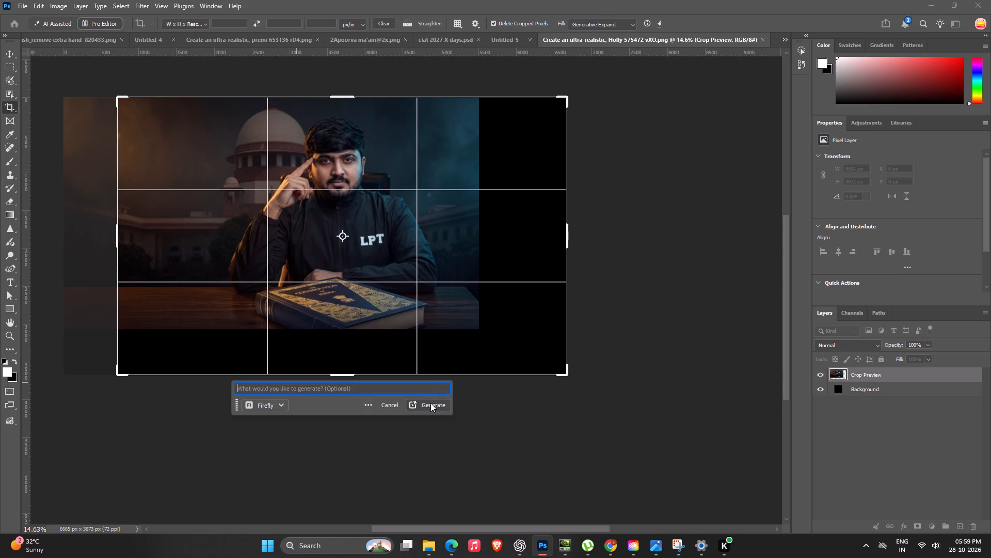
click(430, 403)
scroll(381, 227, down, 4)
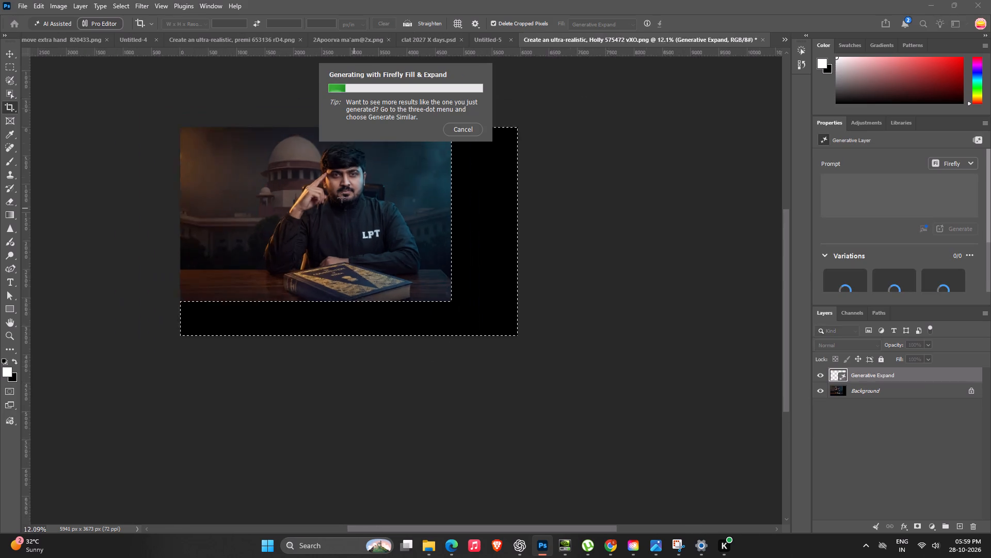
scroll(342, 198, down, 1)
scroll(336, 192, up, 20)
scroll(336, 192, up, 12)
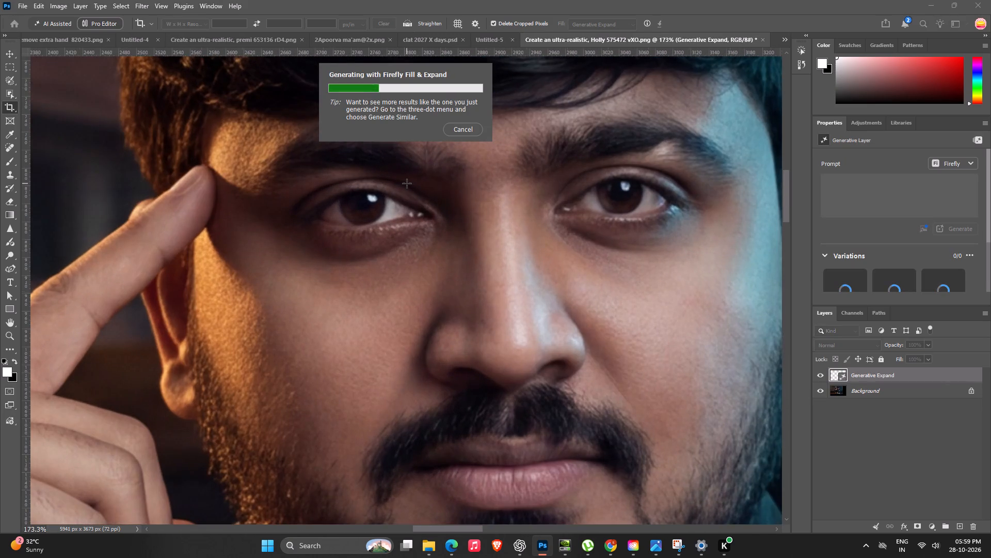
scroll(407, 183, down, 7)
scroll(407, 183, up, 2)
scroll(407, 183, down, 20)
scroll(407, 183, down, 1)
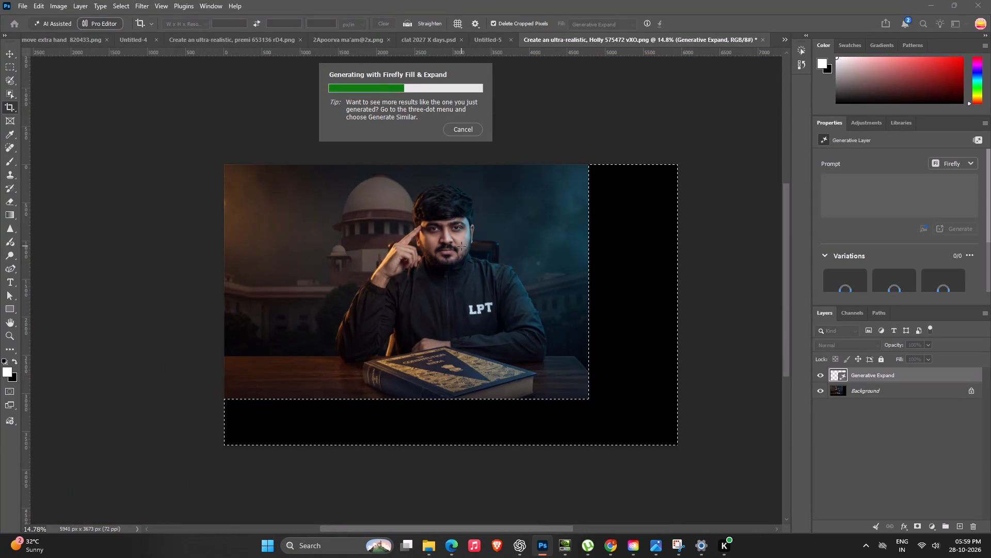
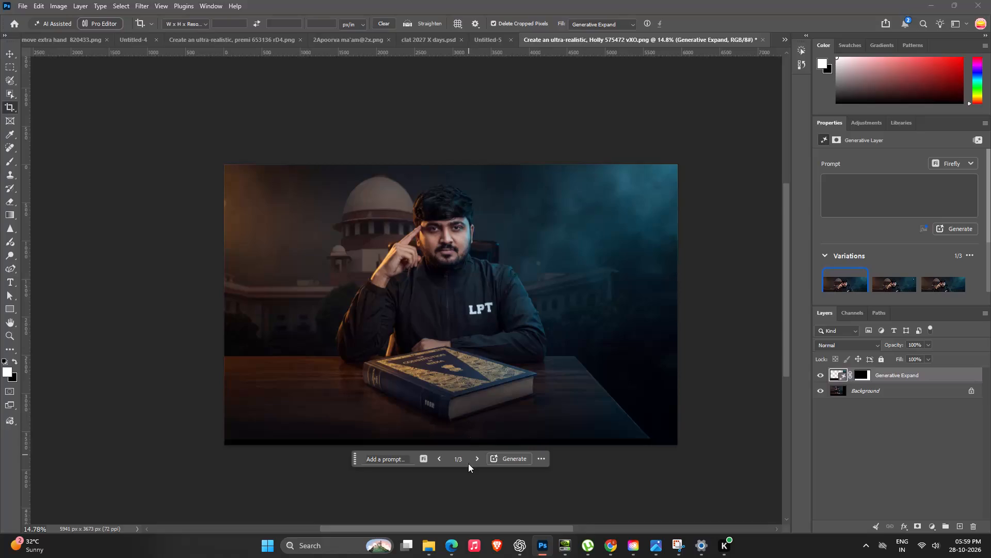
Switch the Generative Expand result to its third variation and check the image around the teacher's face.
click(474, 459)
click(474, 459)
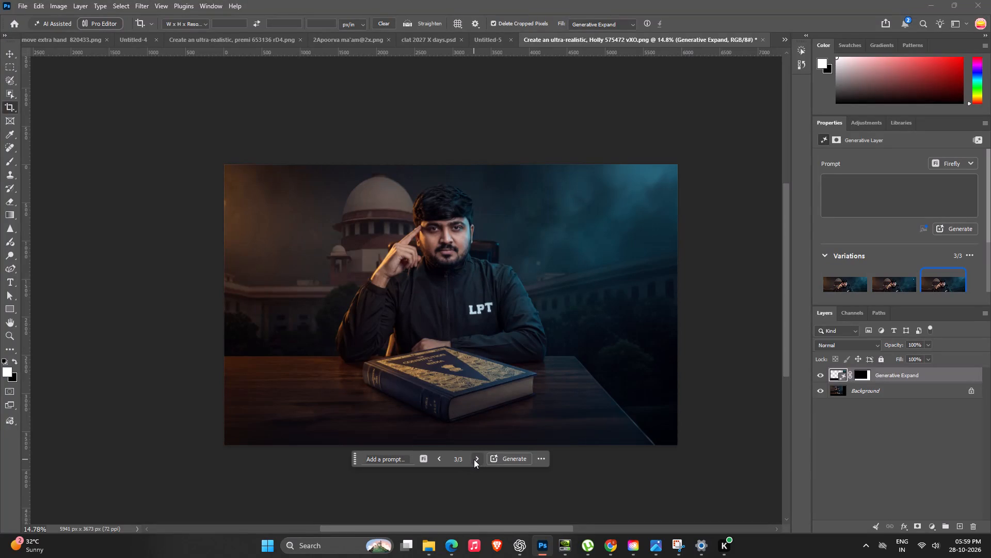
click(7, 54)
click(63, 193)
scroll(456, 194, up, 20)
scroll(456, 194, up, 1)
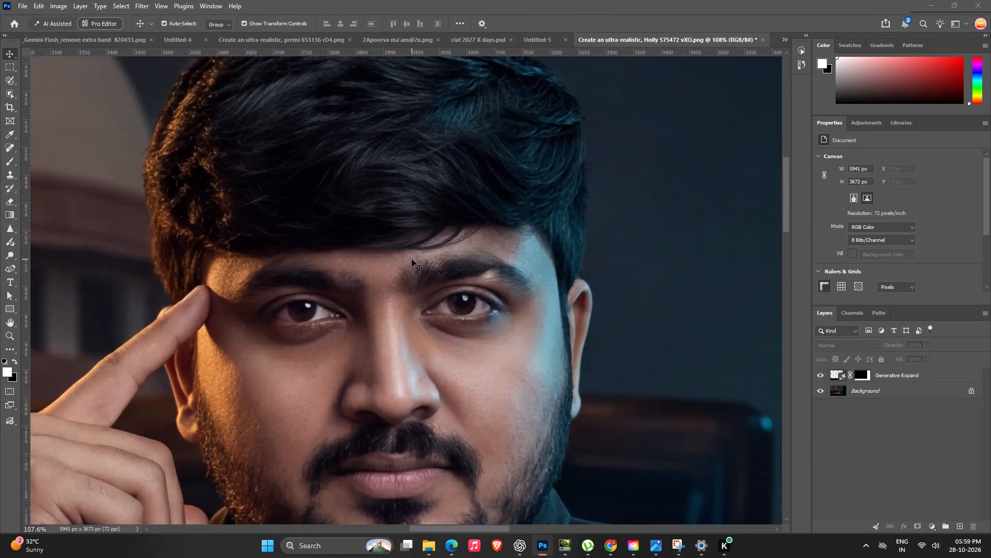
scroll(412, 259, up, 1)
scroll(412, 259, down, 20)
scroll(412, 259, down, 10)
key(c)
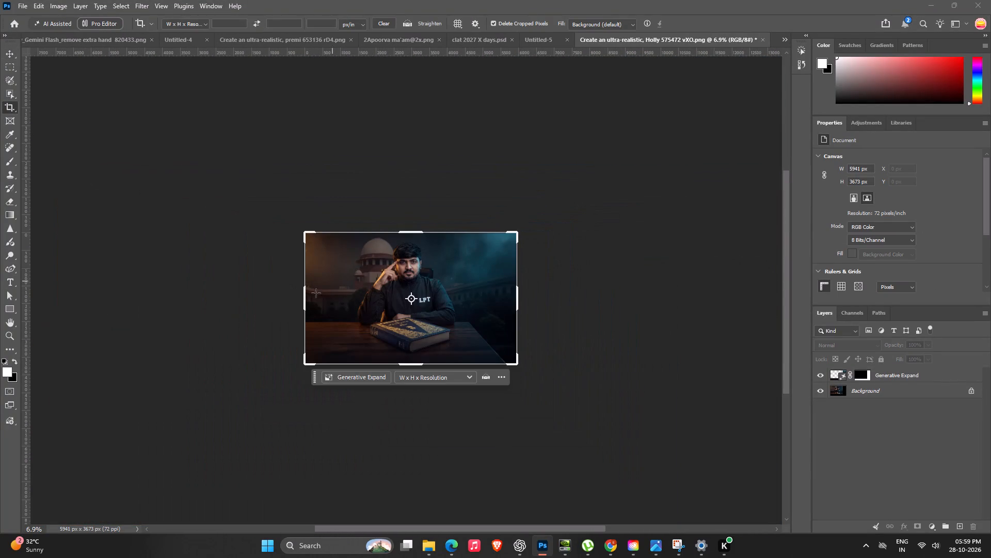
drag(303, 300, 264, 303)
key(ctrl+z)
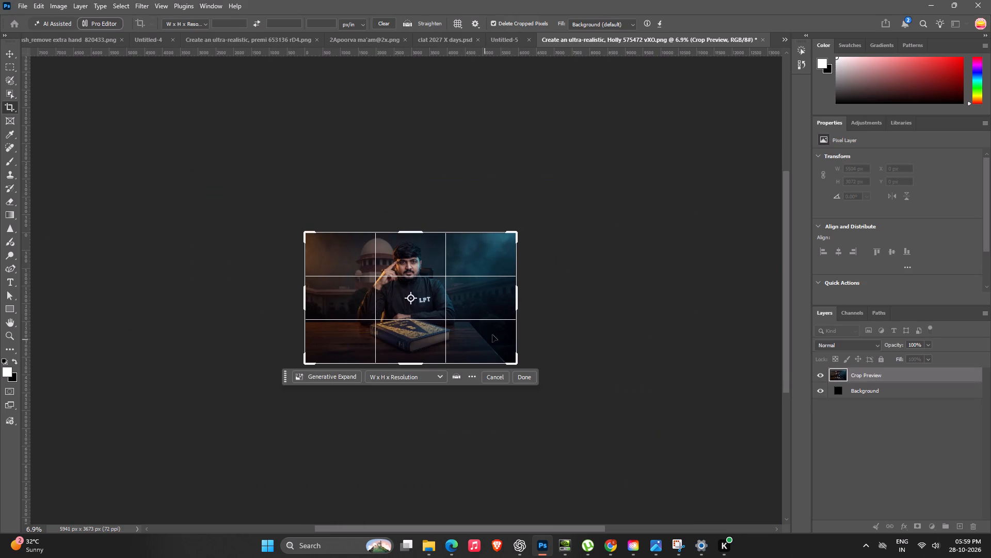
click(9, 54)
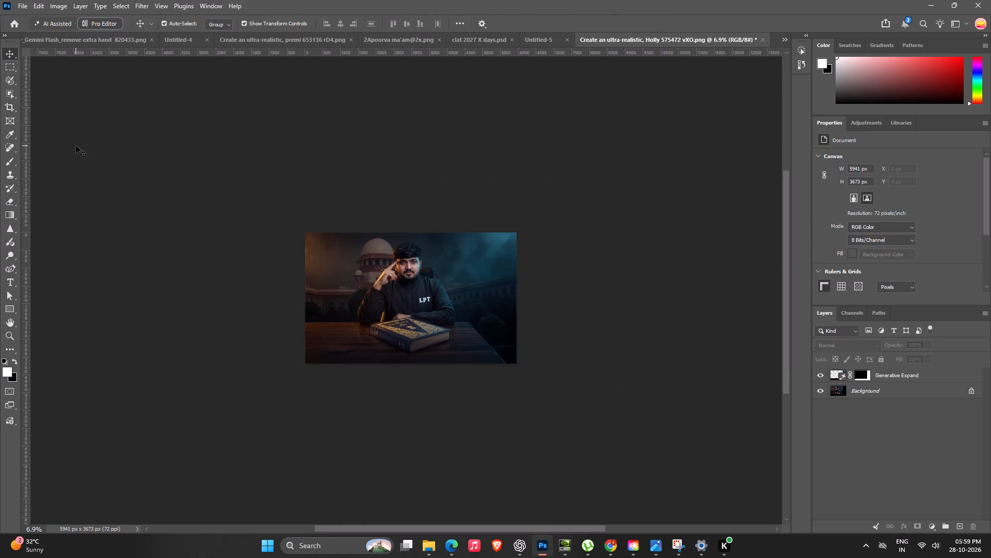
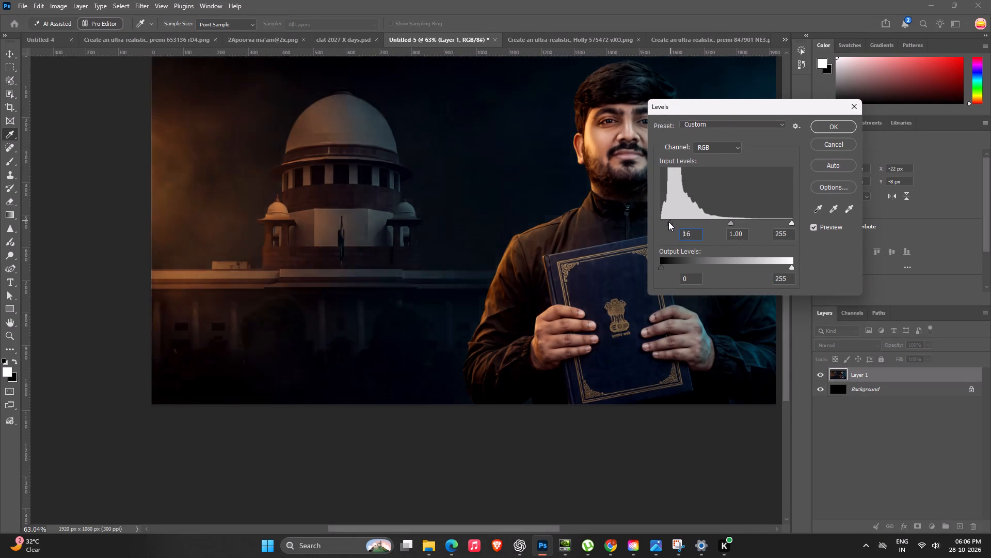
drag(668, 222, 665, 222)
click(842, 125)
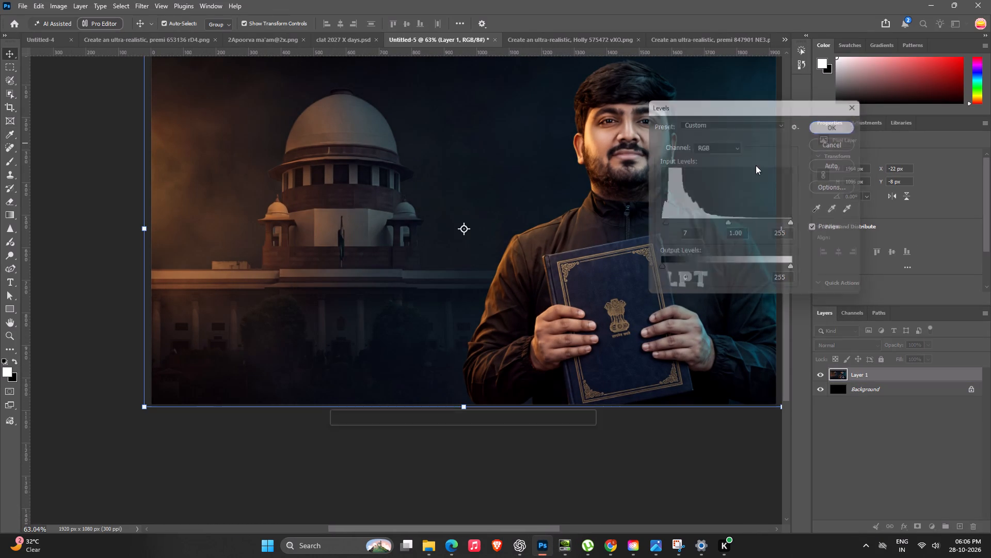
Add a text layer over the courthouse containing the copied 3-YEAR LLB ENTRANCE, INDIAN CONSTITUTION and MUST-KNOW CONCEPTS lines.
scroll(610, 216, down, 8)
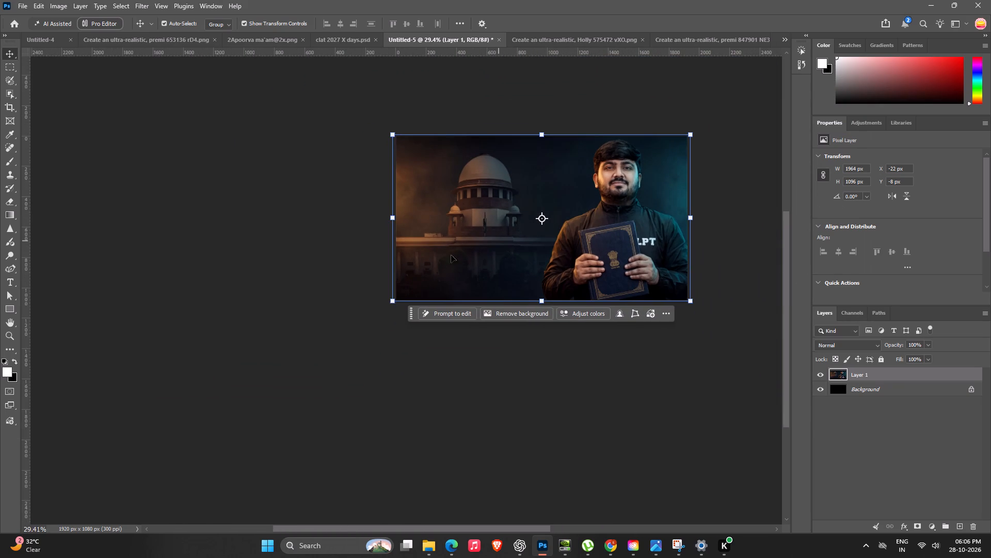
click(329, 283)
scroll(747, 154, up, 12)
key(space)
key(space)
key(space)
key(space)
key(space)
key(space)
key(space)
key(space)
key(space)
key(space)
key(space)
key(space)
key(space)
key(space)
key(space)
key(space)
key(space)
key(space)
drag(524, 162, 596, 236)
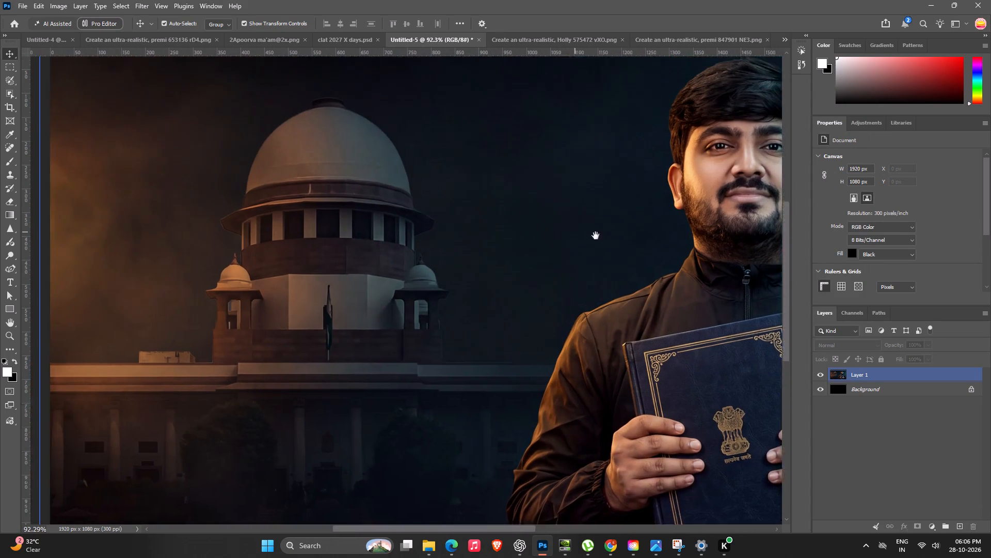
drag(596, 236, 614, 238)
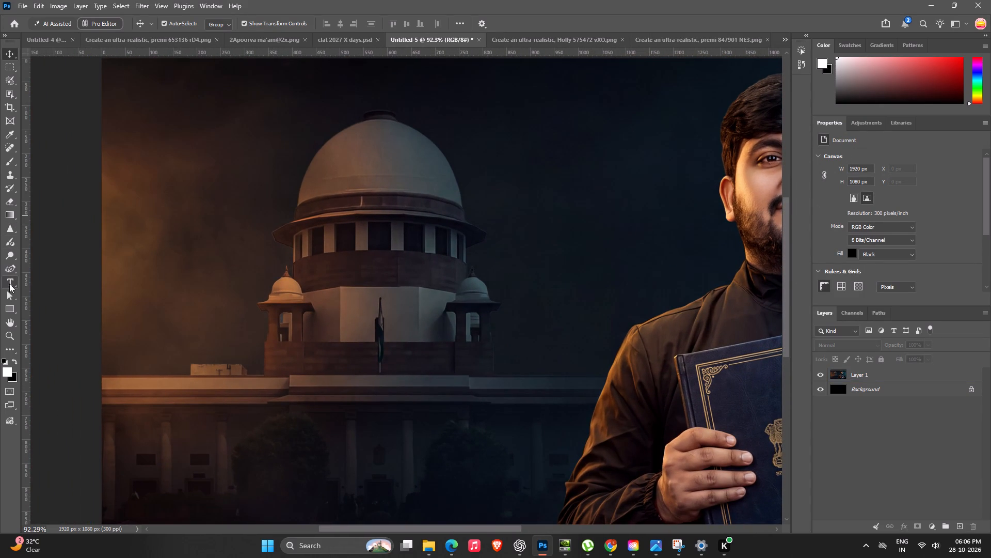
click(9, 280)
click(313, 271)
key(ctrl+v)
key(ctrl+a)
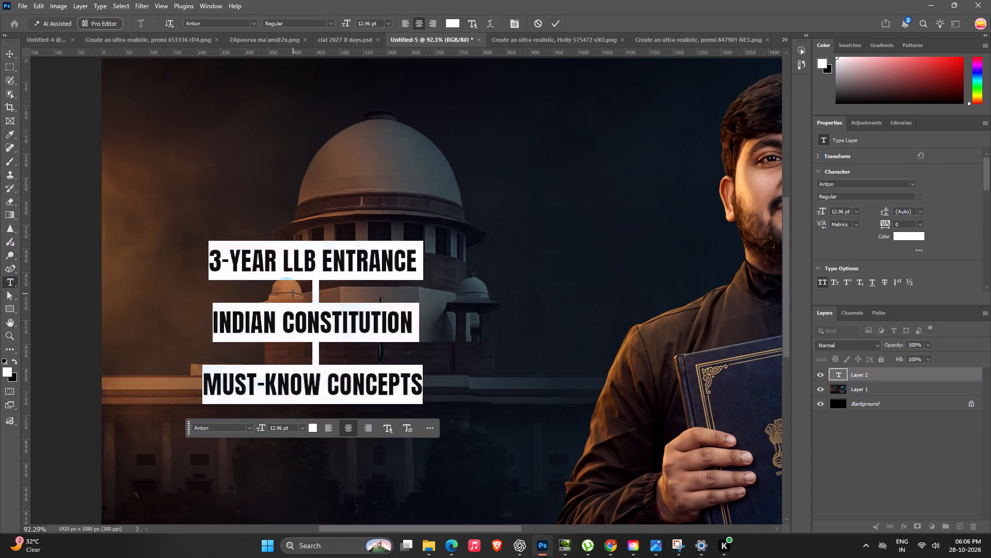
click(293, 296)
Delete the 3-YEAR LLB ENTRANCE line and the empty line after it from the text layer.
scroll(248, 341, up, 4)
click(196, 315)
key(BackSpace)
key(BackSpace)
key(BackSpace)
key(BackSpace)
key(BackSpace)
key(BackSpace)
key(BackSpace)
key(BackSpace)
key(BackSpace)
key(BackSpace)
key(BackSpace)
key(BackSpace)
key(BackSpace)
key(BackSpace)
key(BackSpace)
key(BackSpace)
key(BackSpace)
key(BackSpace)
key(BackSpace)
key(BackSpace)
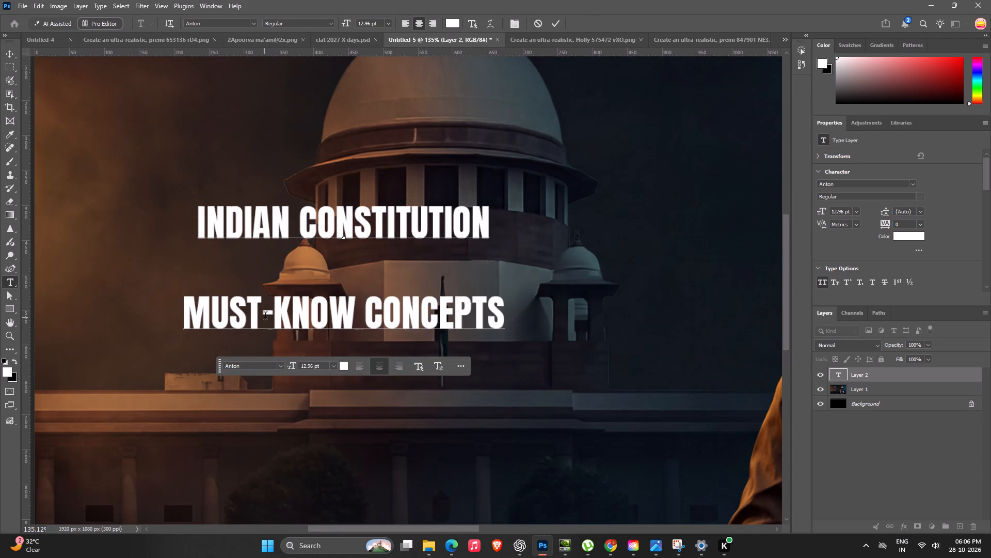
Delete the MUST-KNOW CONCEPTS line and the blank line above it from the text layer.
click(190, 308)
drag(188, 309, 563, 309)
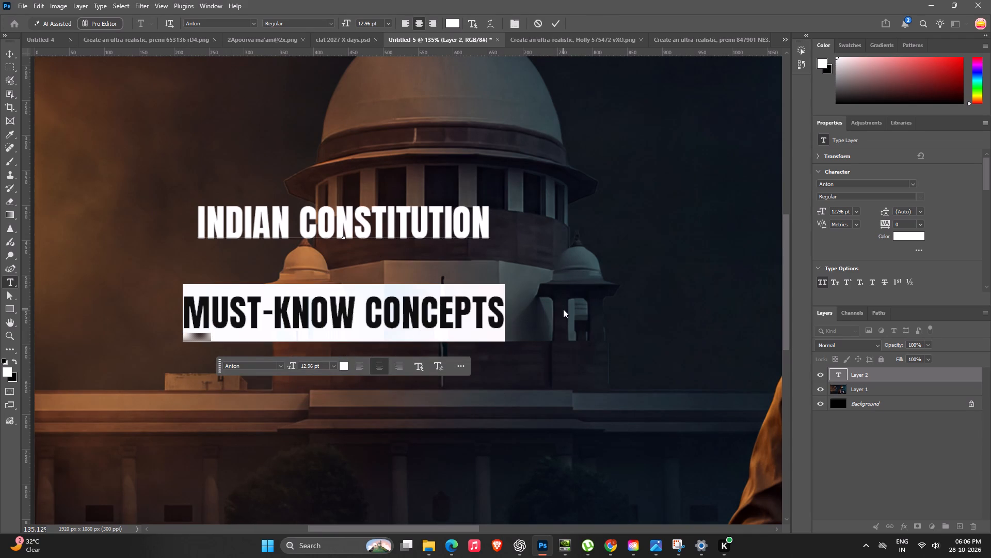
key(BackSpace)
key(BackSpace)
key(BackSpace)
Break the title after INDIAN so it sits on two lines, and set its leading to 13 pt.
click(302, 228)
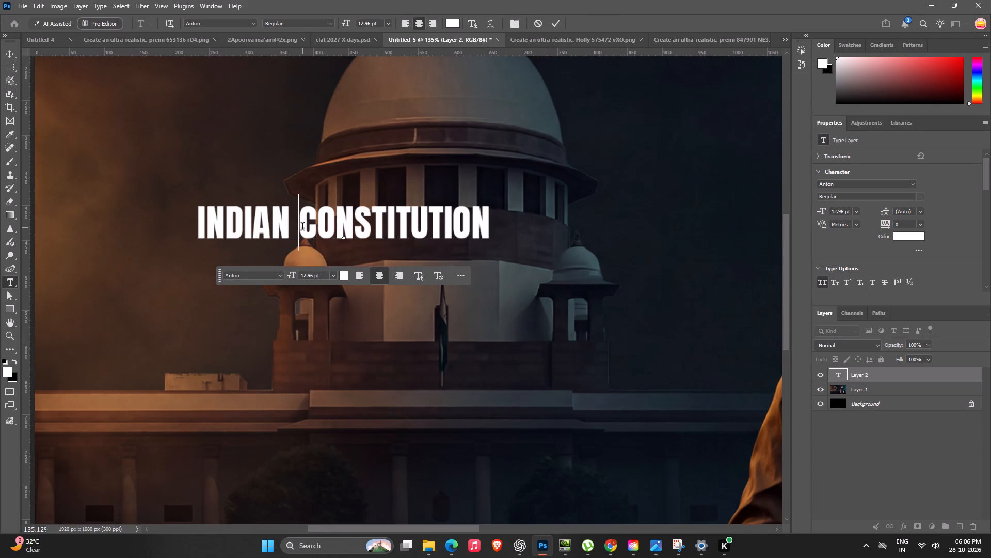
key(BackSpace)
key(Return)
key(ctrl+a)
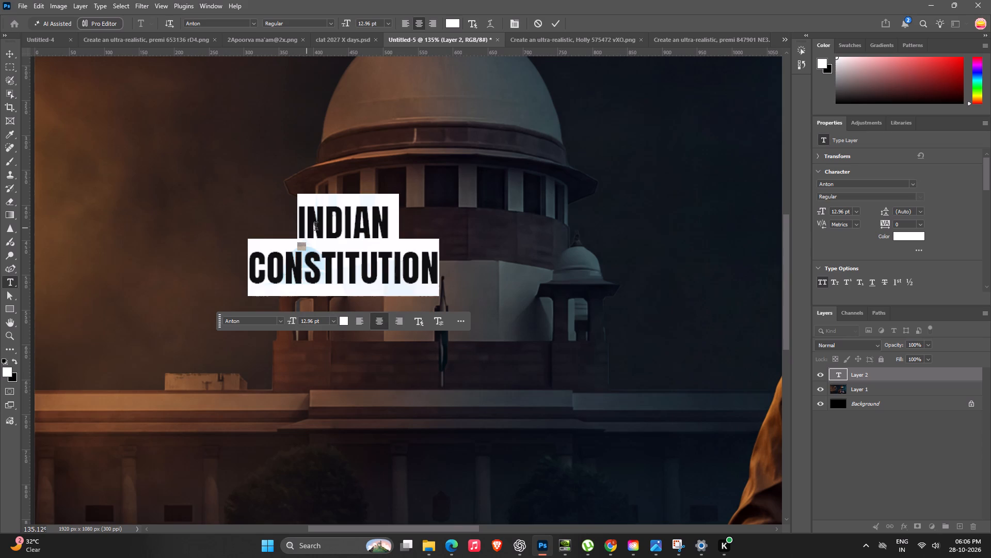
click(882, 212)
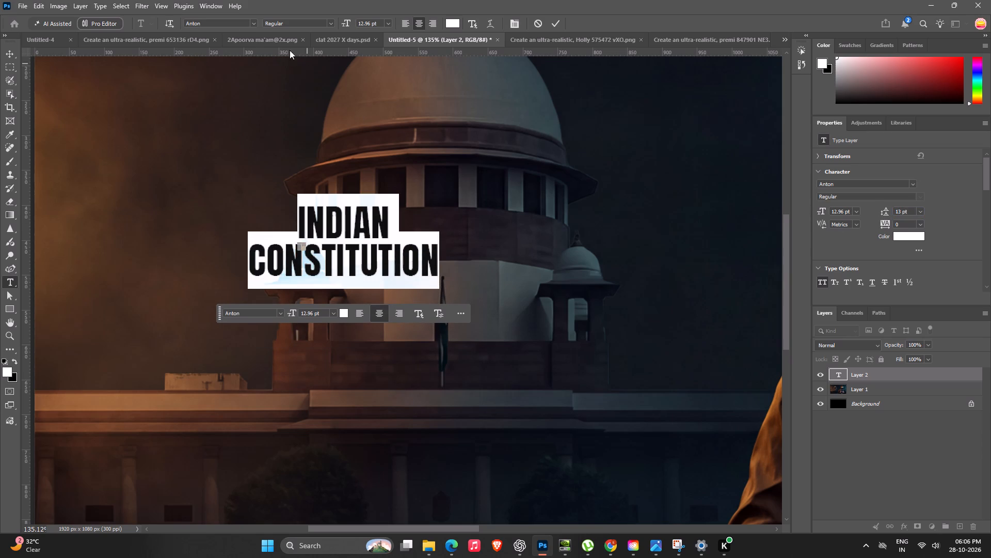
Change the INDIAN CONSTITUTION title's font to Baikal Trial Condensed Extra Bold.
click(254, 21)
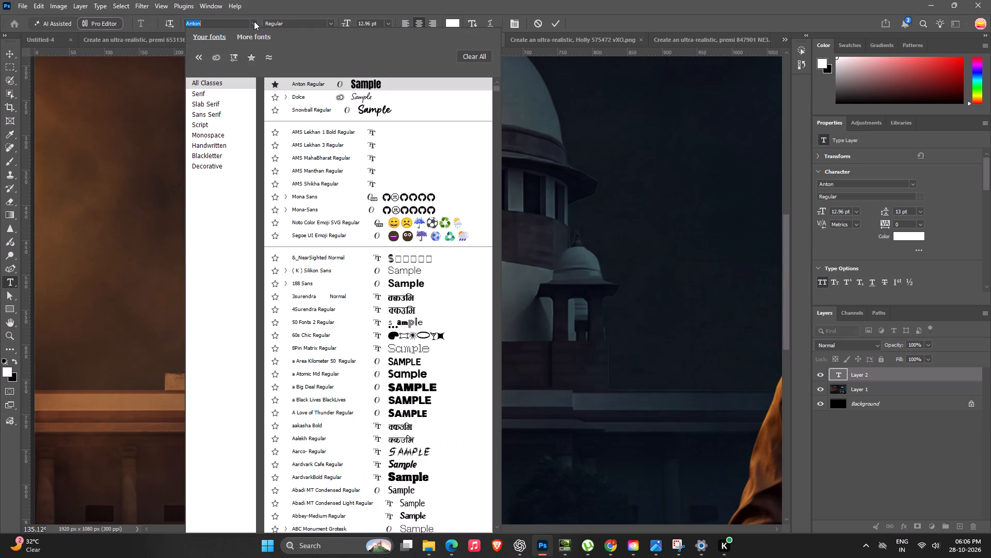
text(BAI)
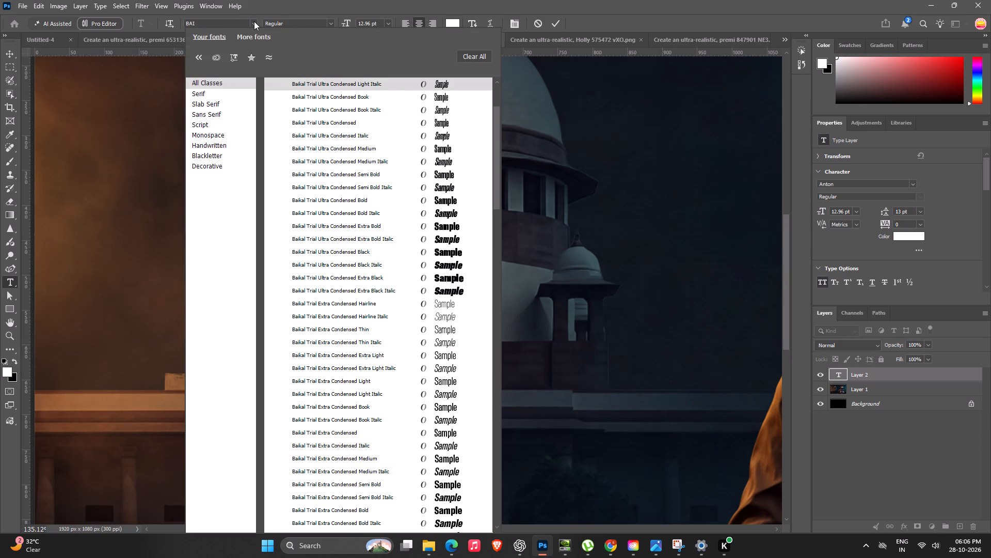
scroll(369, 137, down, 17)
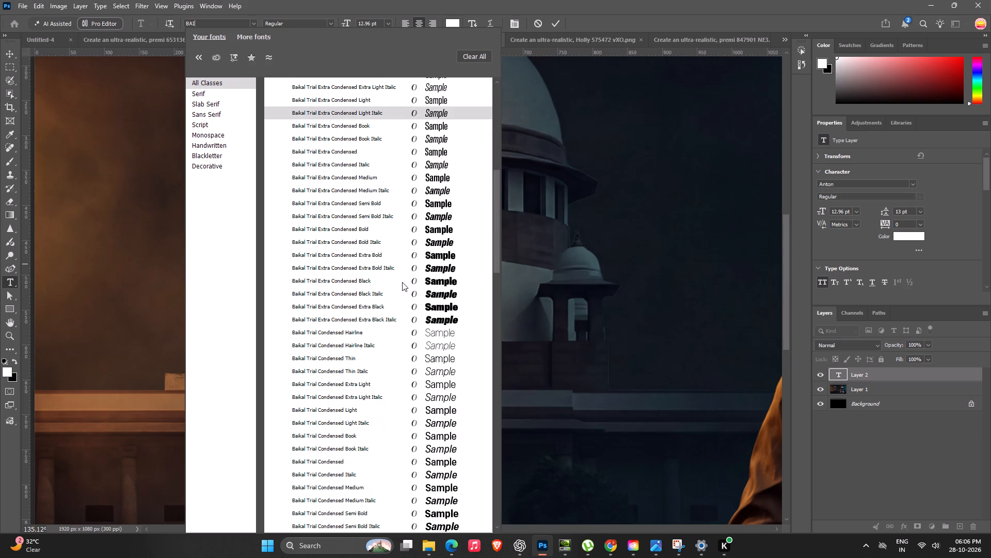
scroll(412, 289, down, 13)
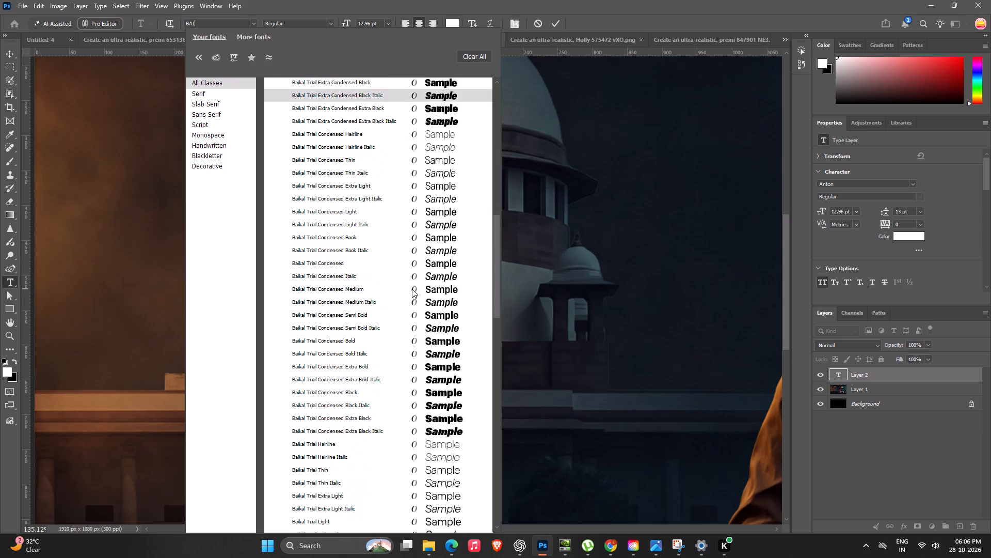
scroll(412, 289, down, 7)
scroll(412, 291, up, 13)
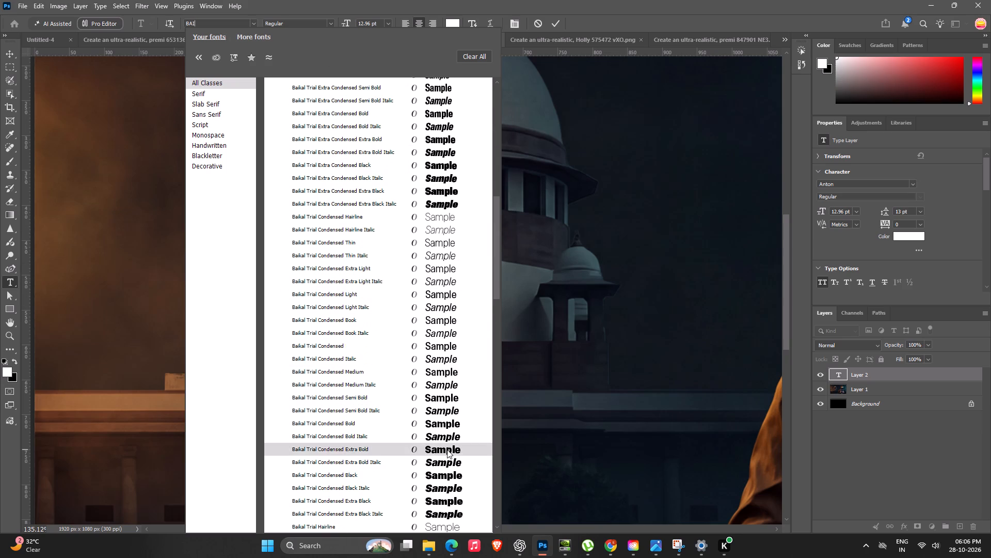
click(447, 450)
click(378, 263)
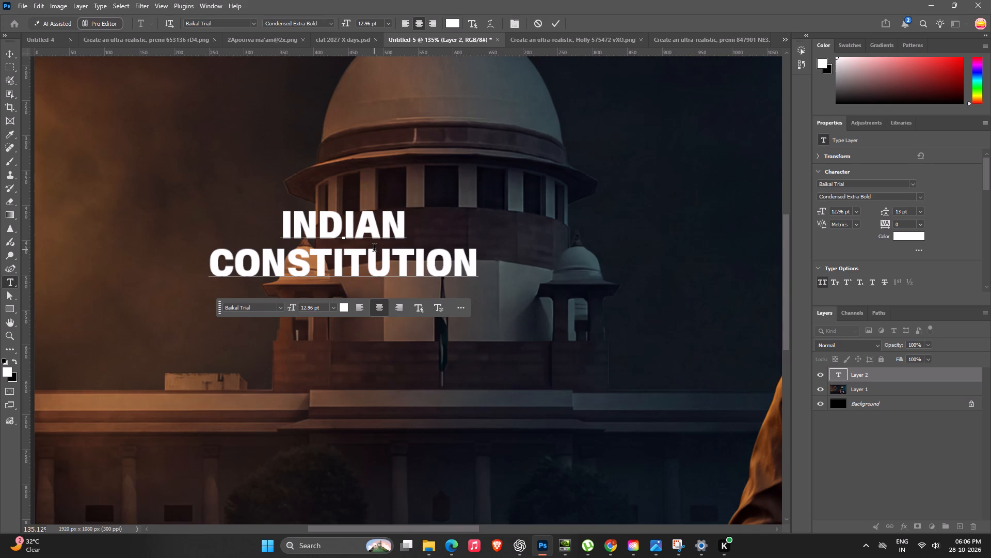
Change the INDIAN CONSTITUTION title's font style to Ultra Condensed Extra Bold.
click(373, 249)
key(ctrl+a)
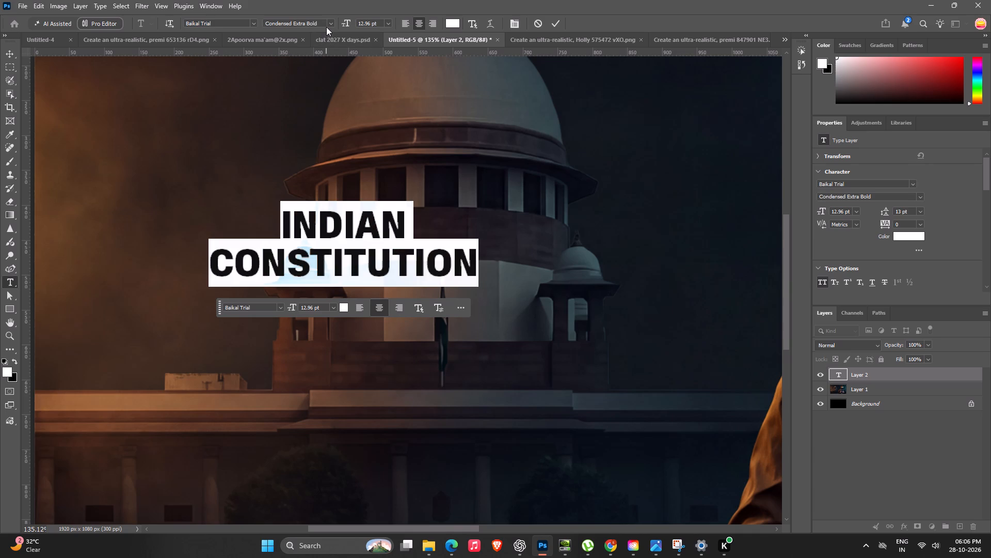
click(326, 27)
scroll(469, 290, down, 1)
click(469, 250)
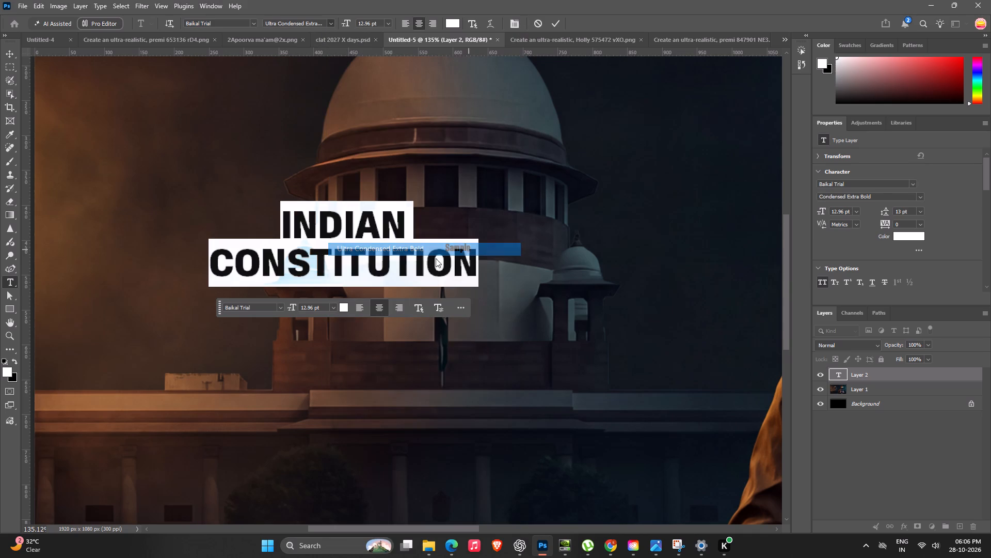
Set the INDIAN CONSTITUTION title's leading to 11 pt.
click(388, 258)
scroll(388, 258, up, 4)
key(ctrl+a)
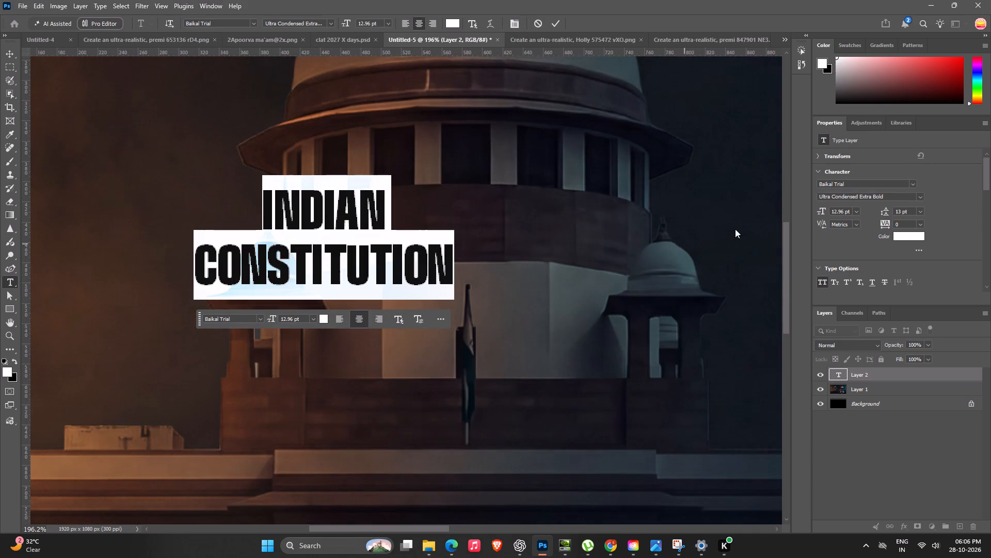
click(885, 212)
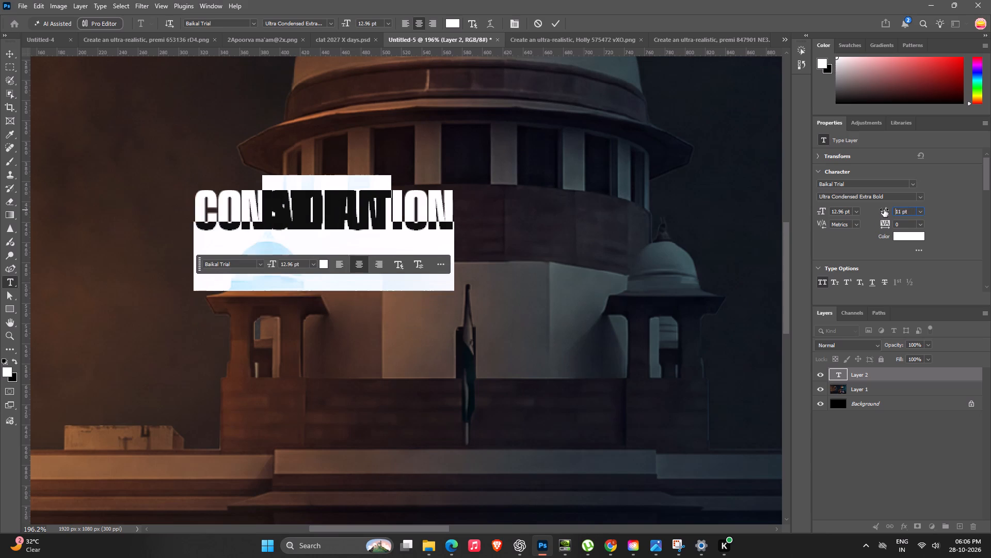
Scale the INDIAN CONSTITUTION title up proportionally to about 48 pt and place it over the dome building beside the teacher.
click(7, 57)
scroll(478, 214, down, 6)
scroll(410, 211, up, 1)
scroll(398, 226, down, 5)
drag(383, 251, 378, 312)
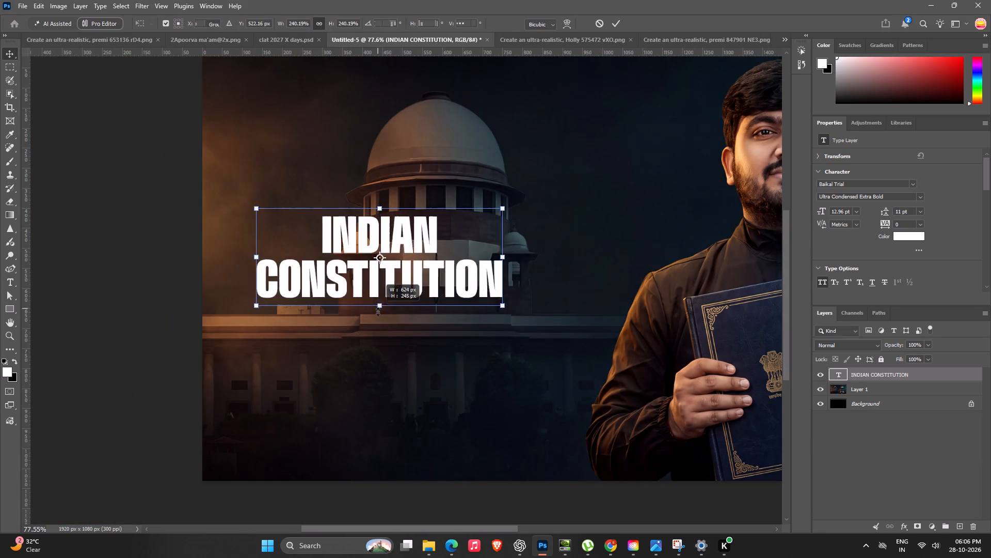
drag(378, 312, 390, 360)
drag(415, 338, 451, 320)
click(619, 22)
scroll(279, 197, down, 9)
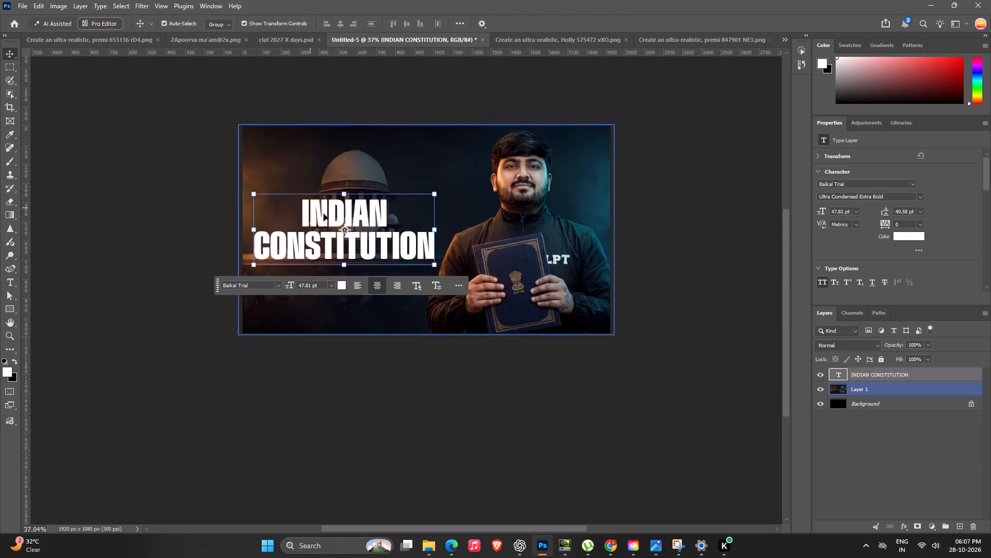
Move the title slightly higher and enlarge it to about 50 pt, filling the width beside the teacher.
drag(338, 219, 336, 209)
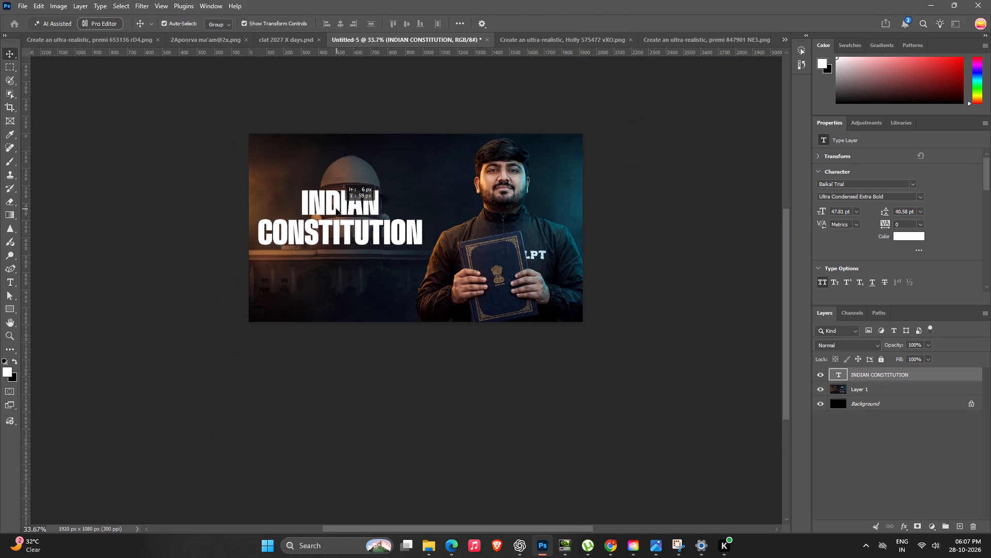
drag(336, 209, 337, 209)
click(338, 249)
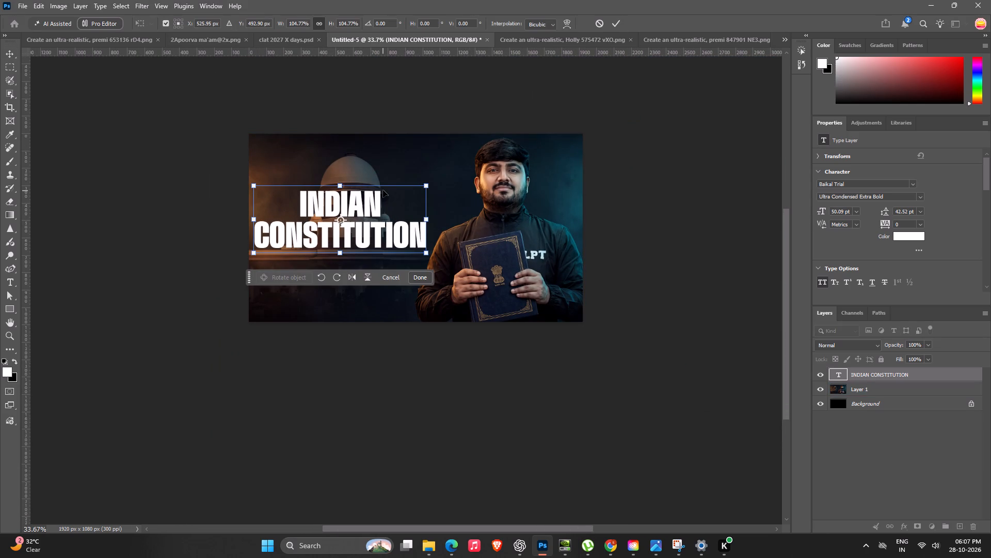
key(Return)
Duplicate the INDIAN CONSTITUTION title and place the copy directly below the original.
scroll(471, 224, up, 10)
scroll(350, 220, down, 7)
scroll(421, 231, up, 6)
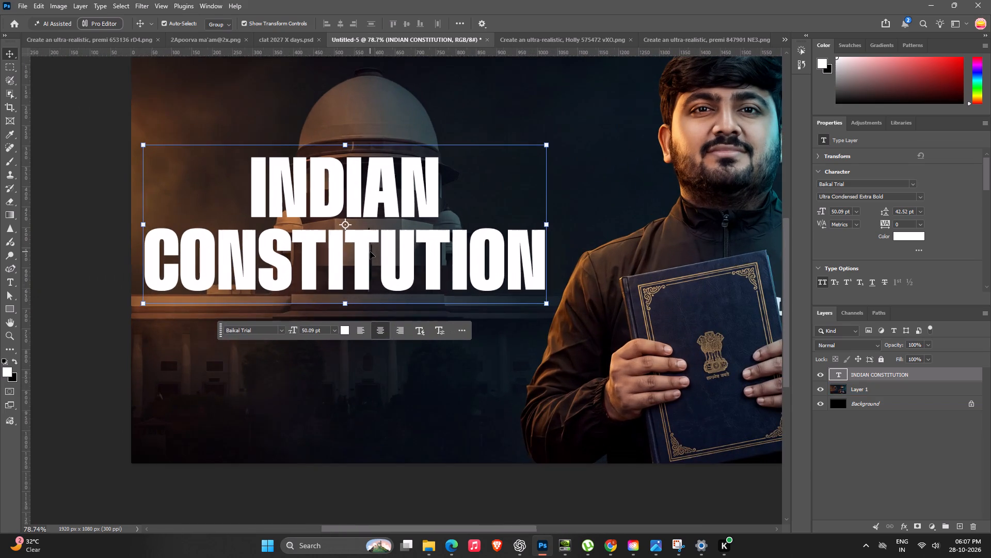
alt+drag(385, 250, 385, 395)
double_click(385, 395)
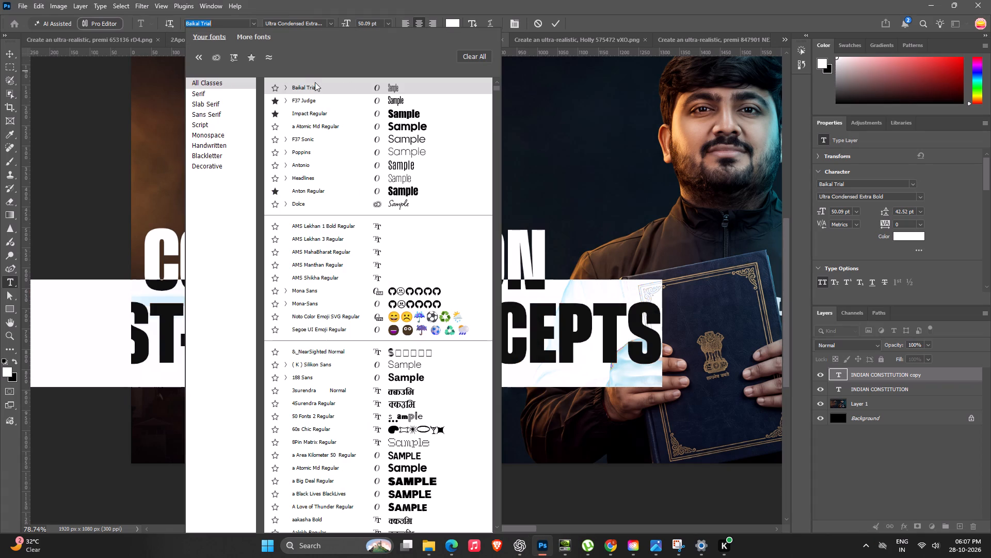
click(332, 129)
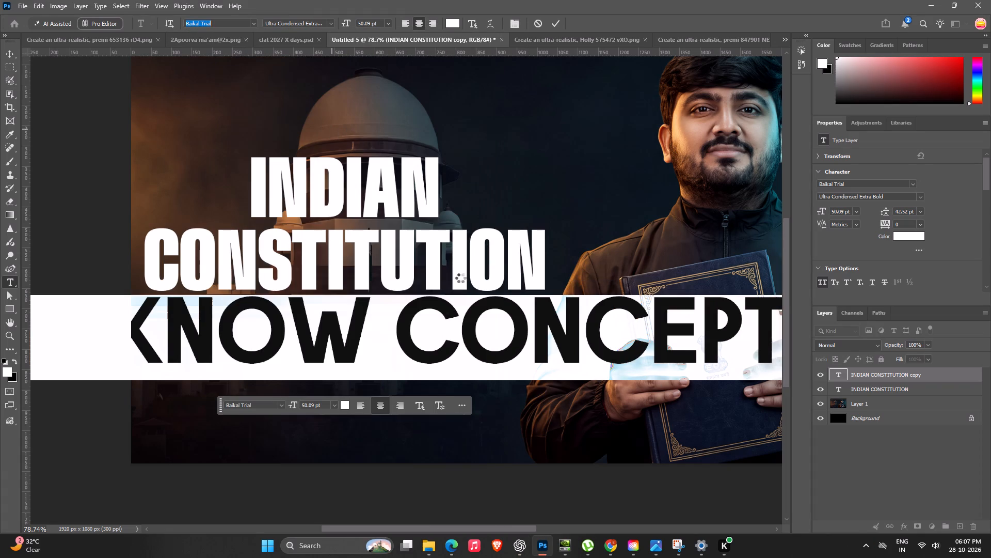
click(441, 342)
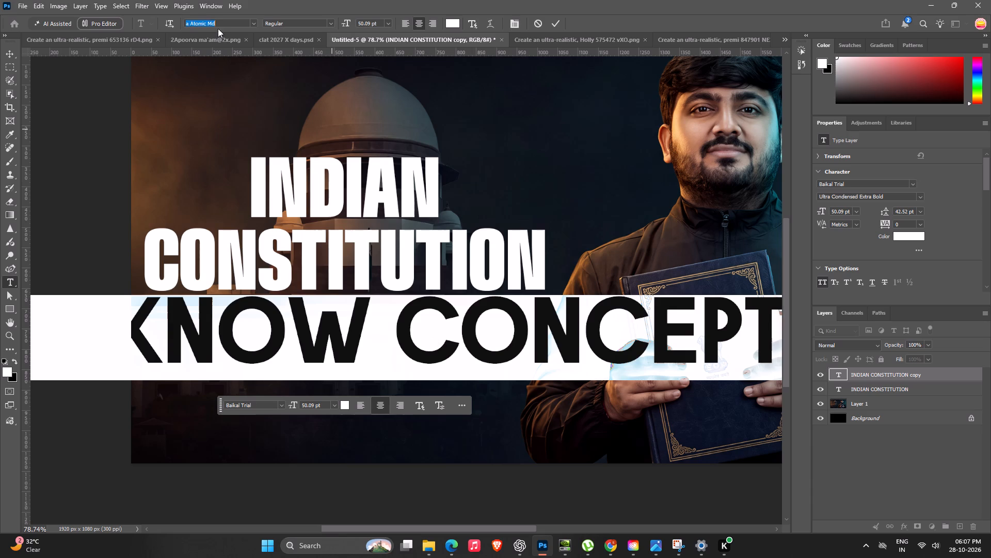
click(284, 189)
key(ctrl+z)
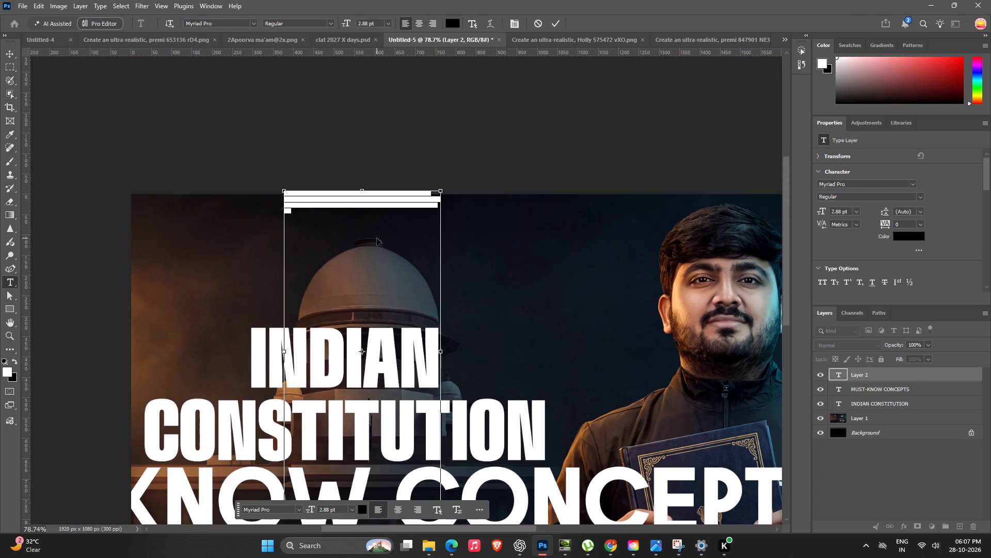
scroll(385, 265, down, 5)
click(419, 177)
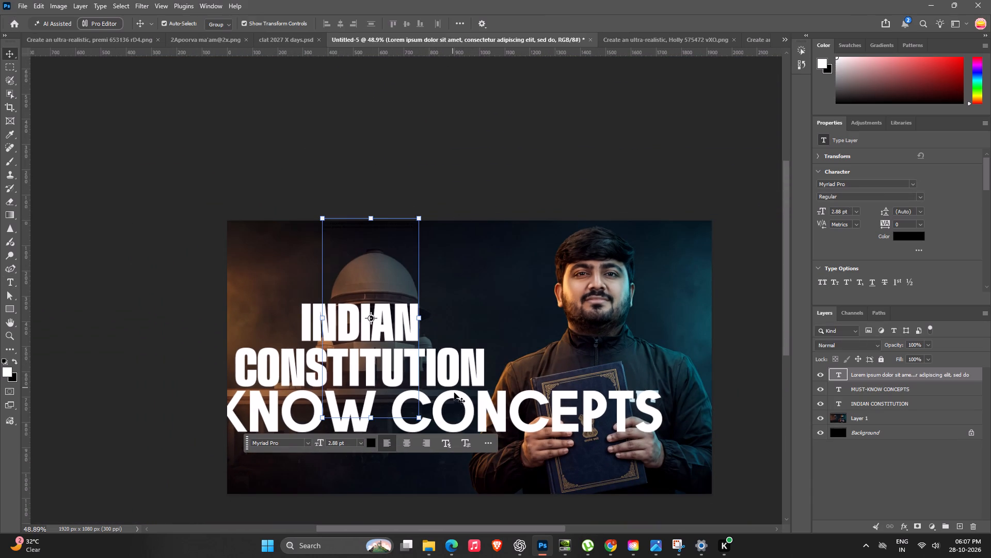
Find the F37 fonts and set the MUST-KNOW CONCEPTS line to F37 Judge Bold.
double_click(455, 394)
double_click(455, 394)
key(ctrl+a)
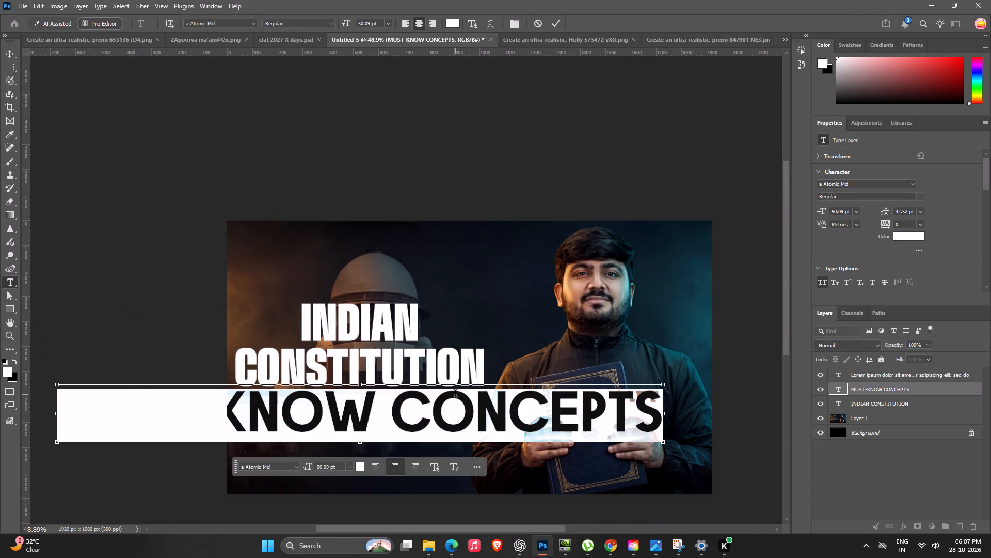
click(254, 24)
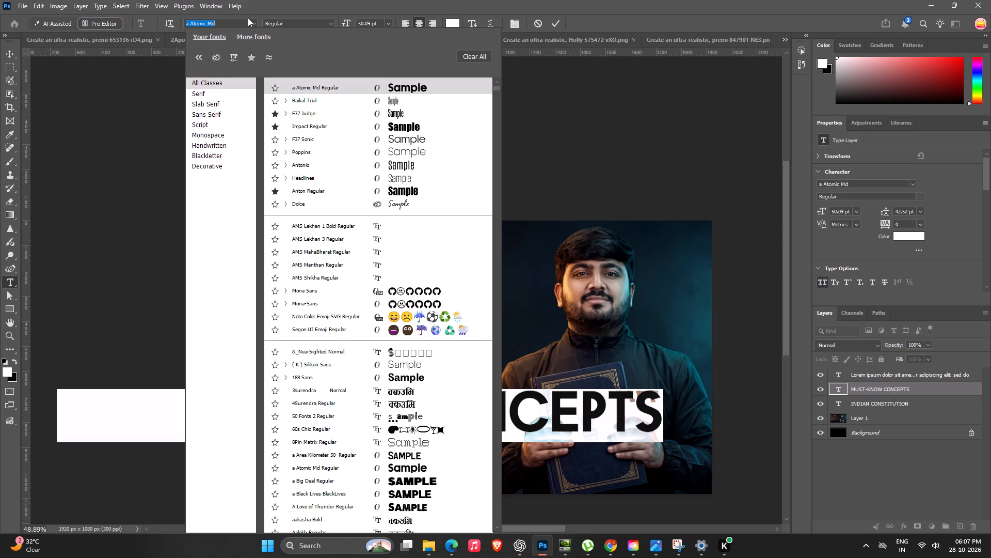
text(F37)
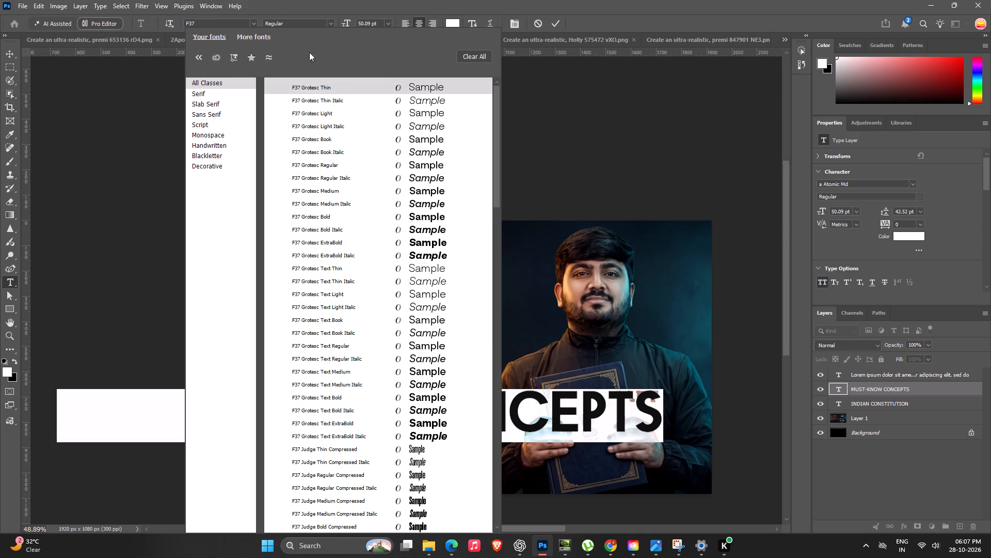
scroll(372, 121, down, 20)
scroll(372, 121, down, 14)
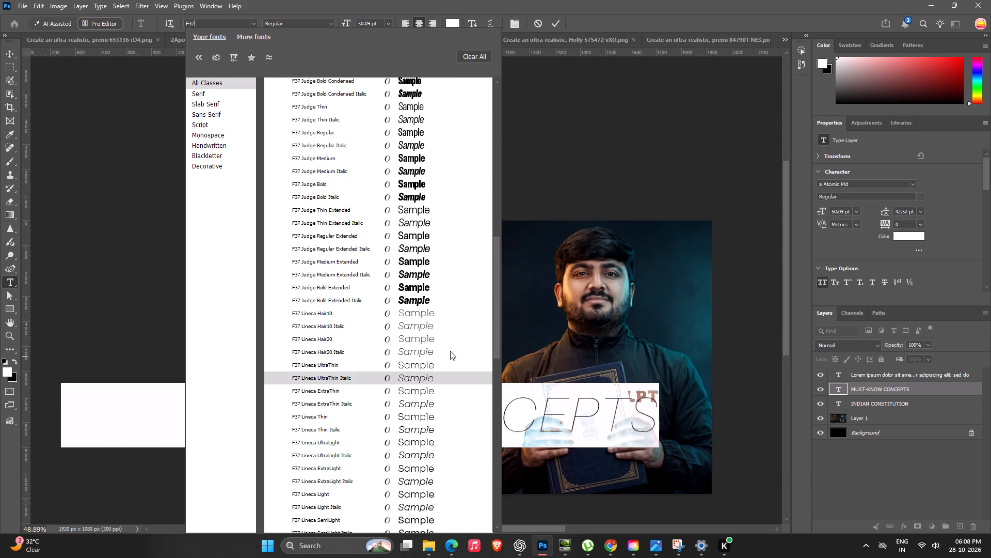
click(440, 186)
click(377, 425)
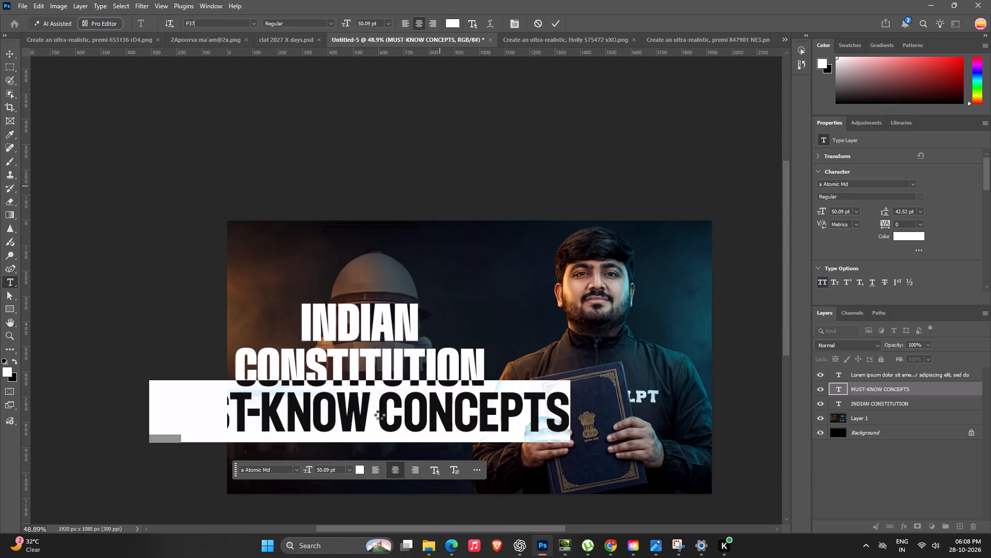
Break the subtitle after MUST-KNOW so that CONCEPTS sits on a second line.
click(371, 413)
click(374, 412)
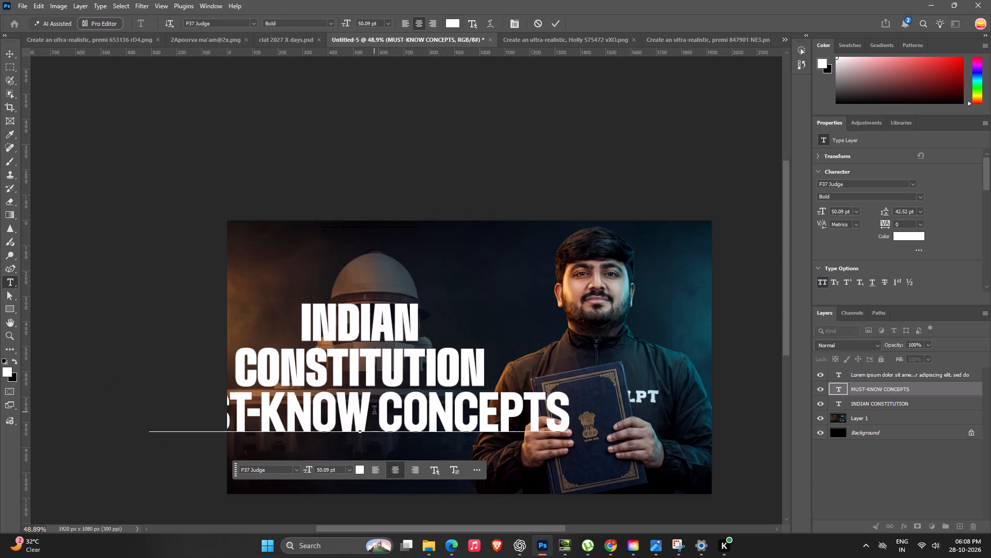
click(377, 412)
key(BackSpace)
key(Return)
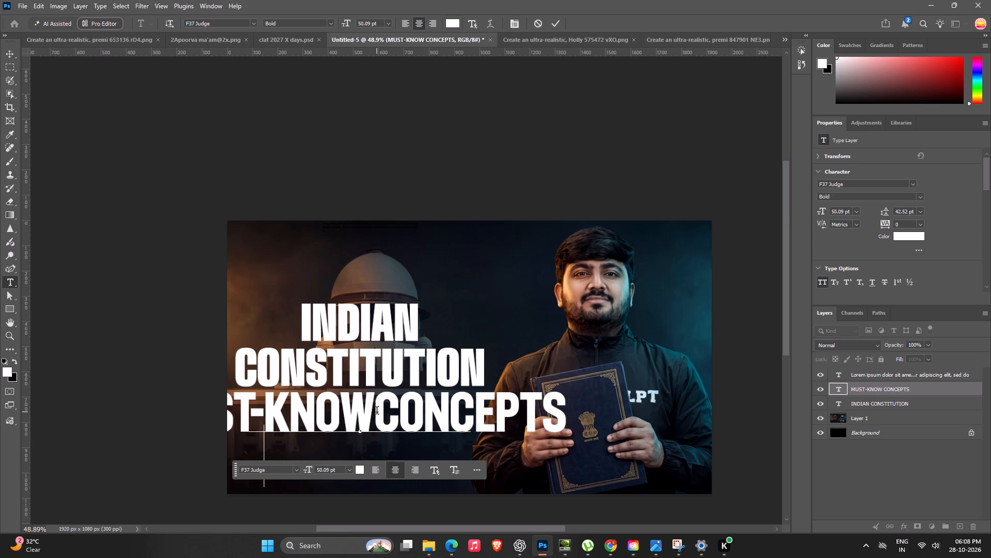
Set the MUST-KNOW CONCEPTS subtitle's font size to 31 pt and its leading to 29 pt.
key(ctrl+a)
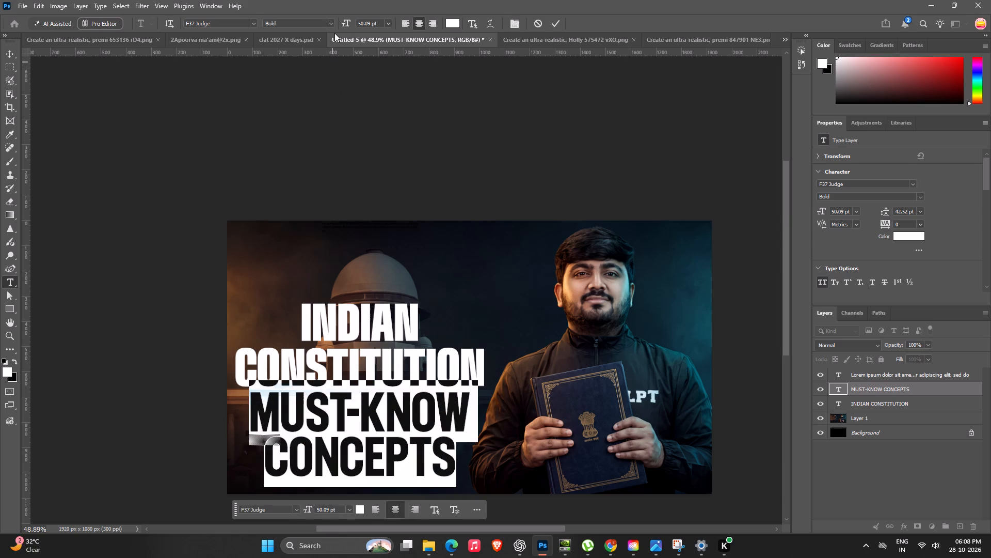
drag(346, 24, 332, 28)
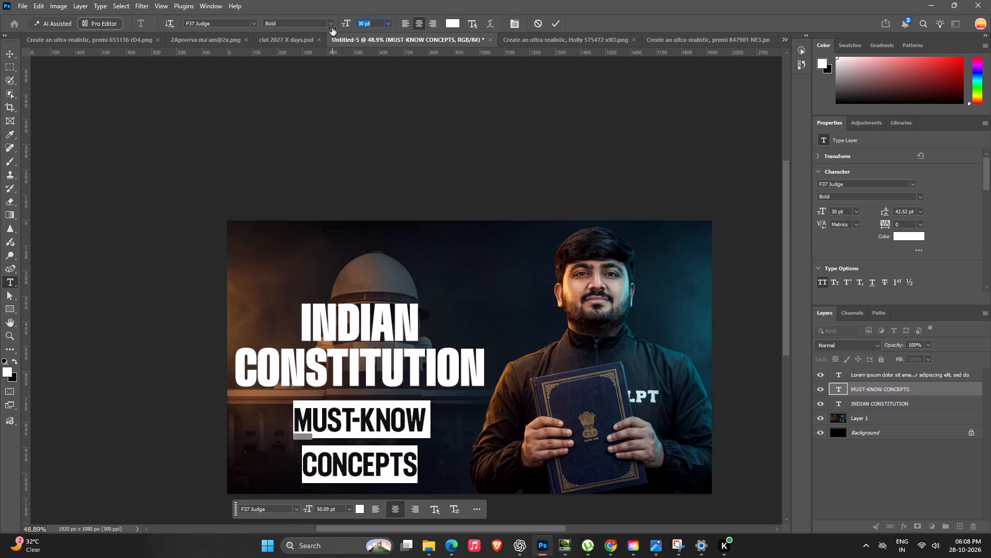
drag(332, 28, 336, 28)
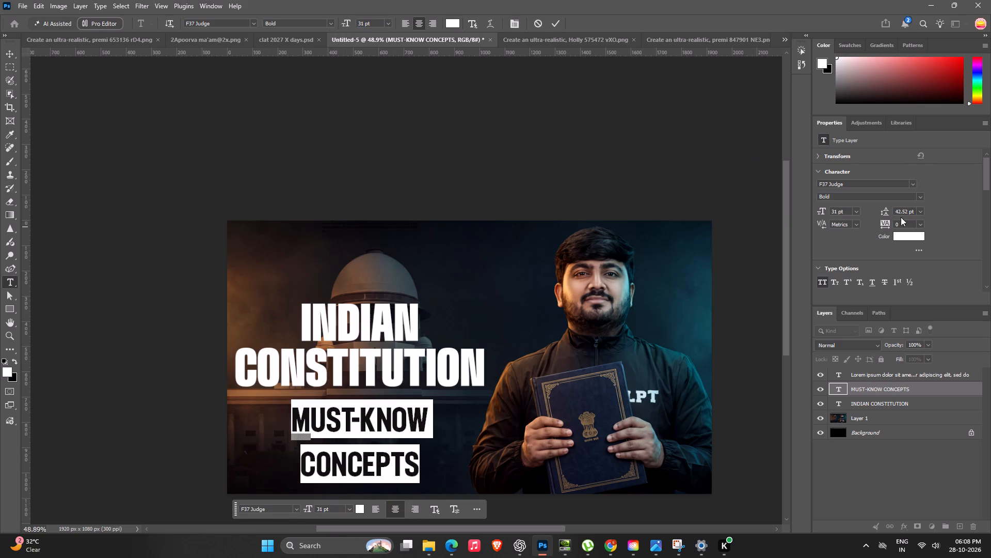
drag(886, 209, 879, 209)
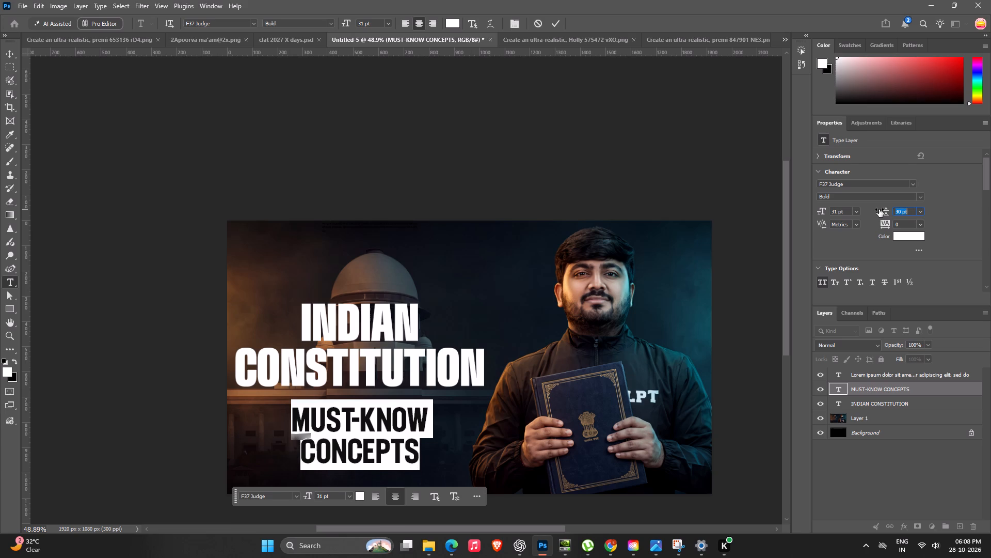
drag(879, 209, 878, 209)
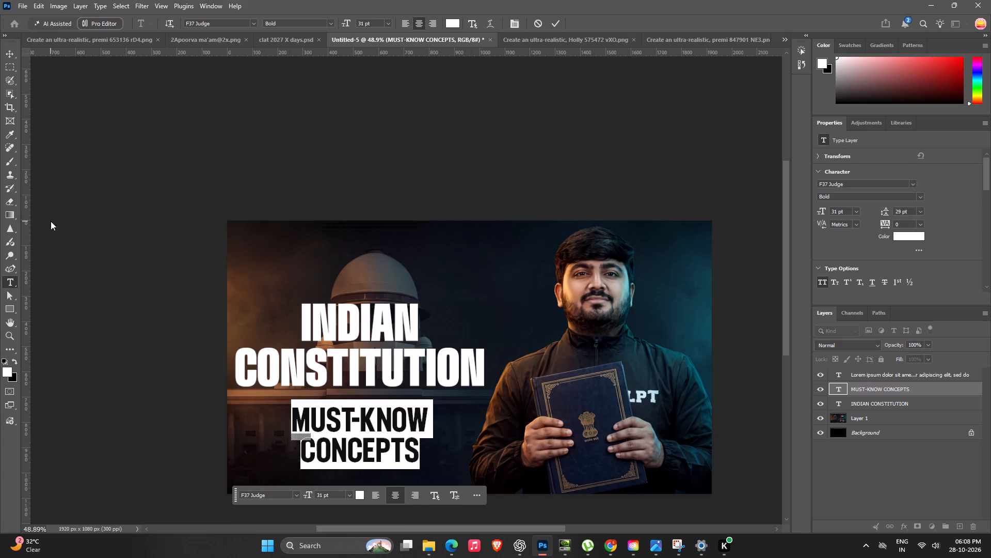
Move the MUST-KNOW CONCEPTS subtitle up close beneath the title and align both text layers on their horizontal centres.
click(10, 51)
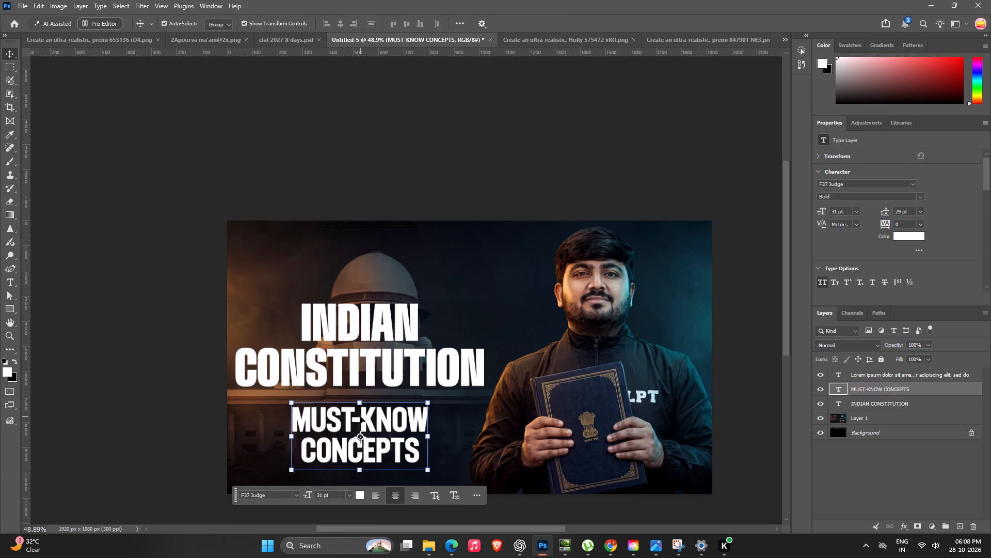
drag(360, 416, 353, 408)
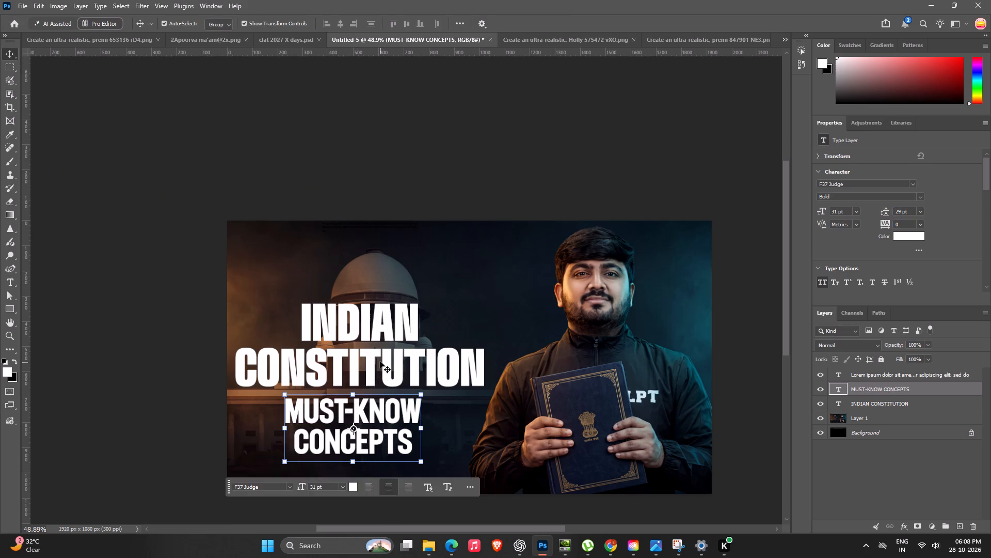
shift+click(378, 357)
click(339, 23)
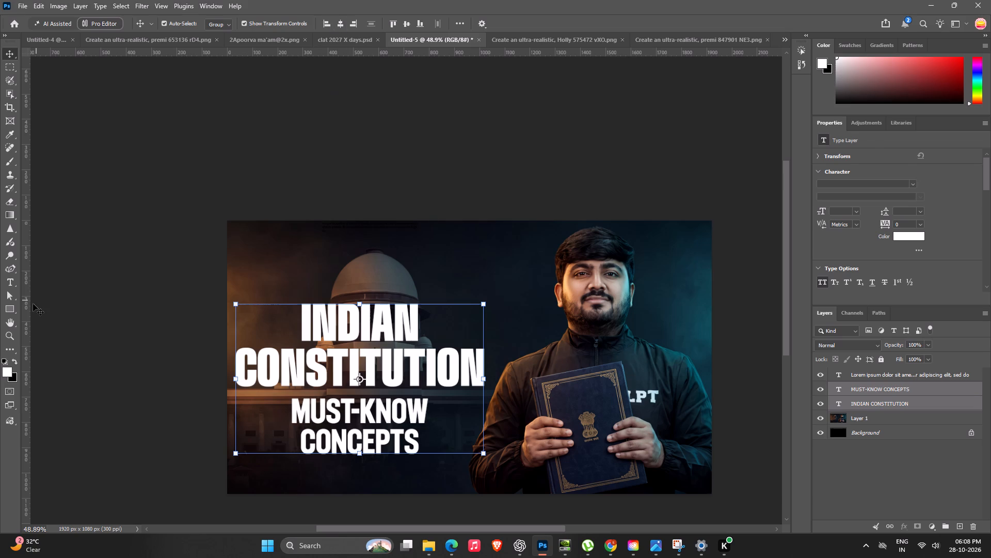
click(33, 304)
Set the INDIAN CONSTITUTION title's leading to 40 pt.
double_click(374, 364)
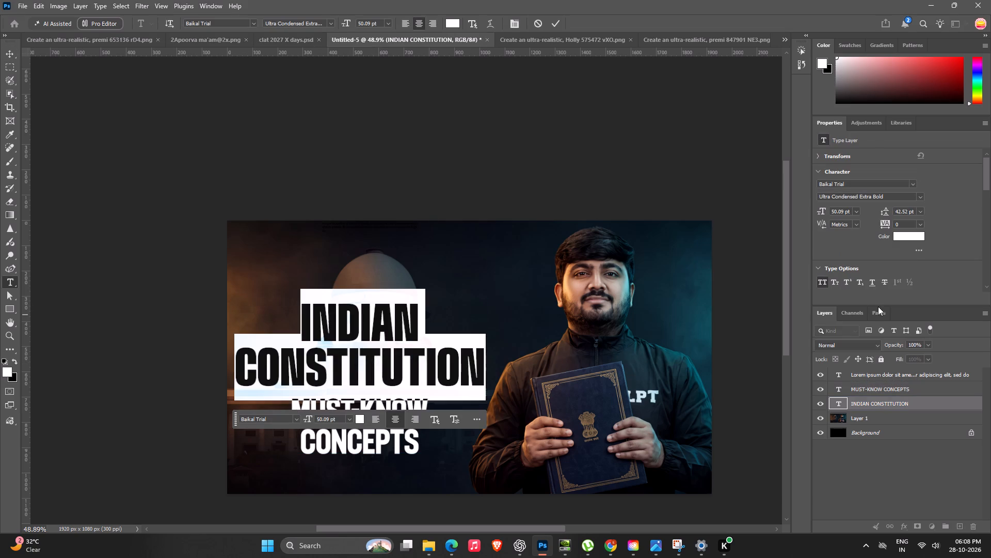
click(889, 211)
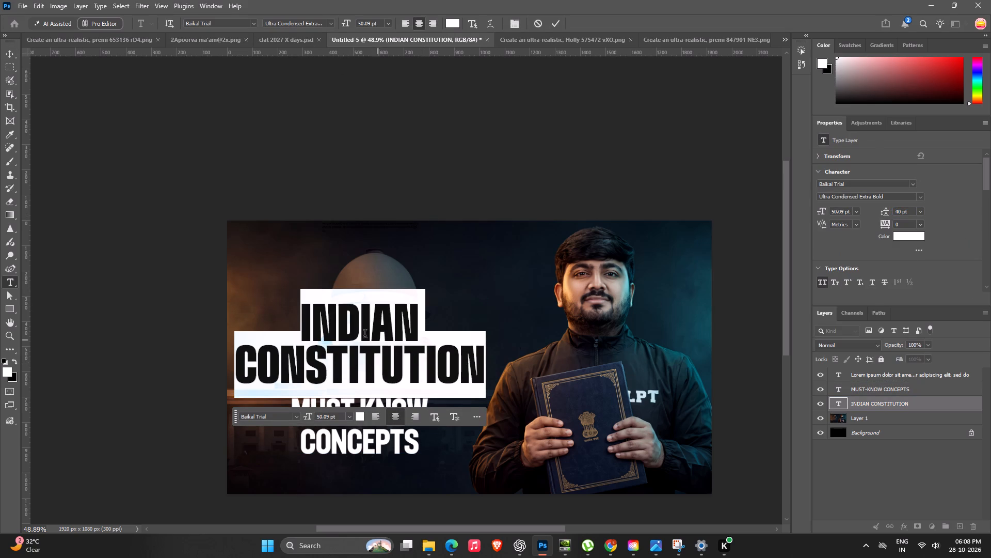
Delete the leftover lorem ipsum placeholder text layer near the canvas's upper edge.
click(7, 51)
click(100, 142)
scroll(343, 307, up, 4)
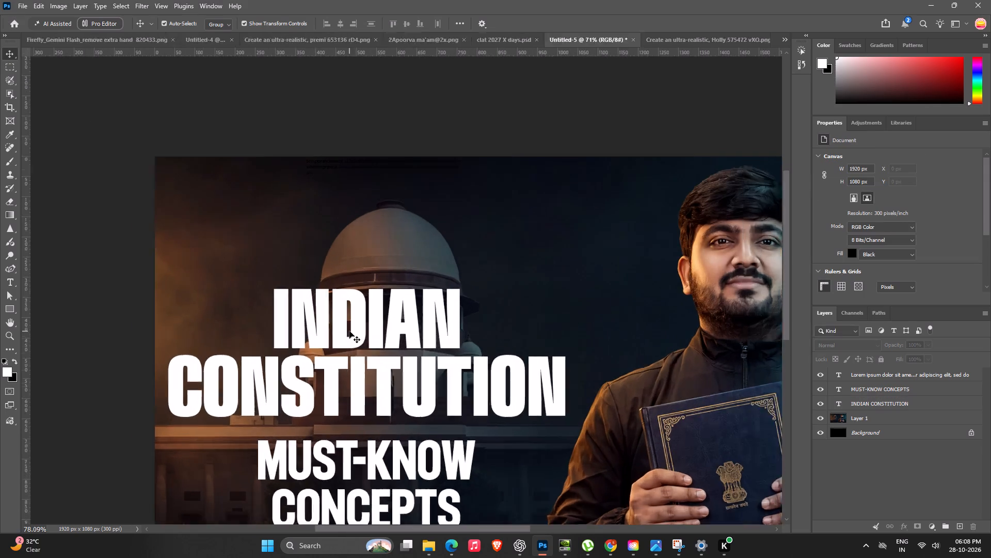
scroll(349, 331, up, 7)
scroll(388, 285, down, 13)
click(414, 209)
scroll(349, 191, up, 4)
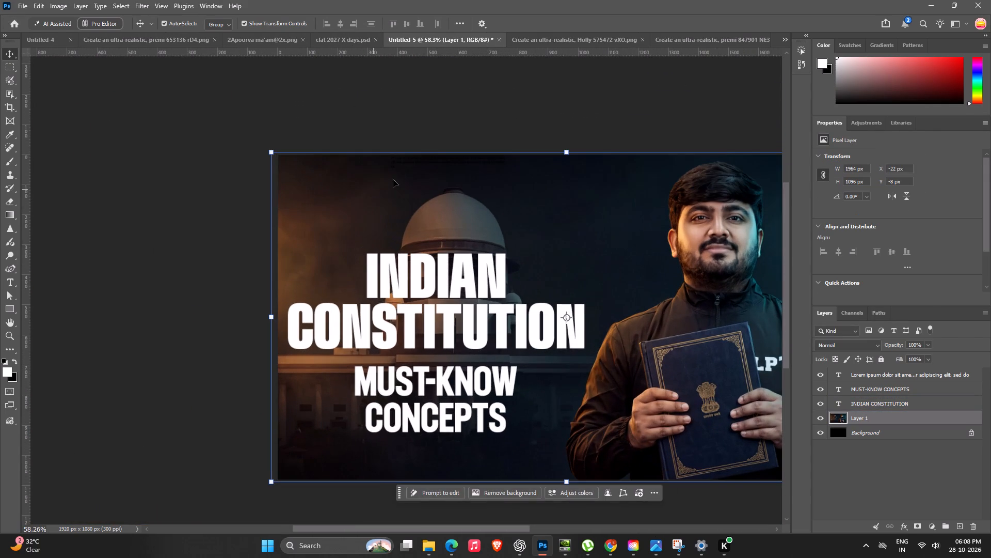
click(405, 164)
key(Delete)
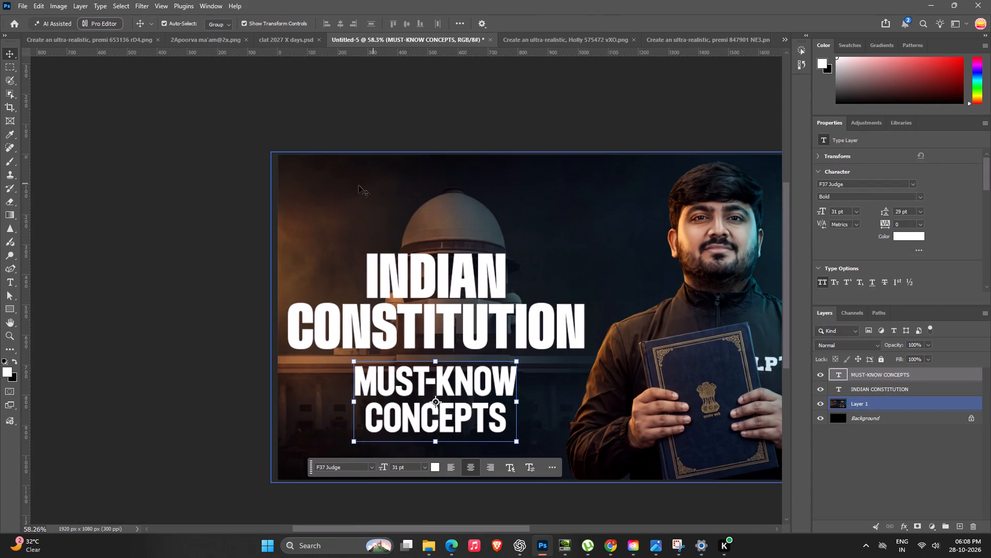
click(217, 240)
Draw a red rectangle about 903 × 118 px directly above the INDIAN CONSTITUTION title.
click(11, 308)
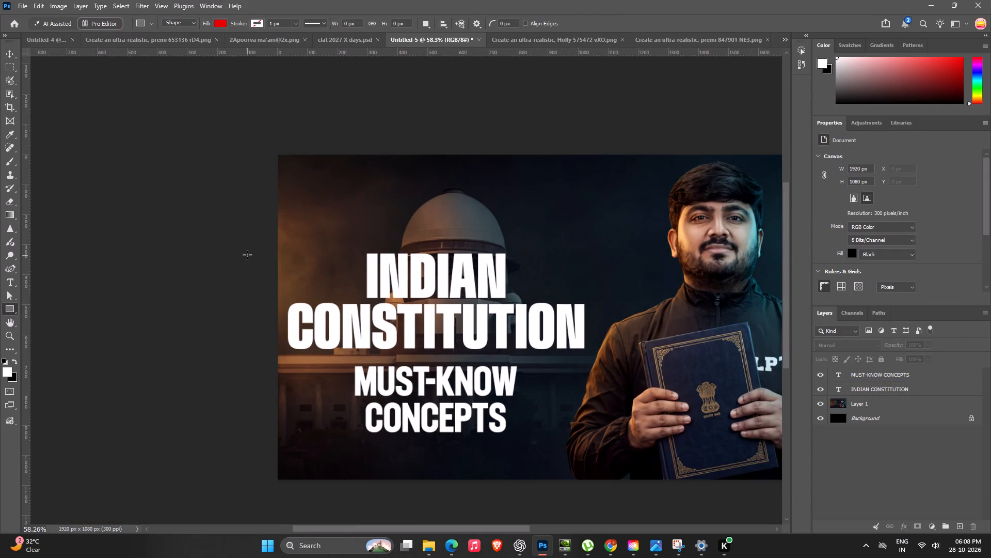
drag(306, 213, 570, 247)
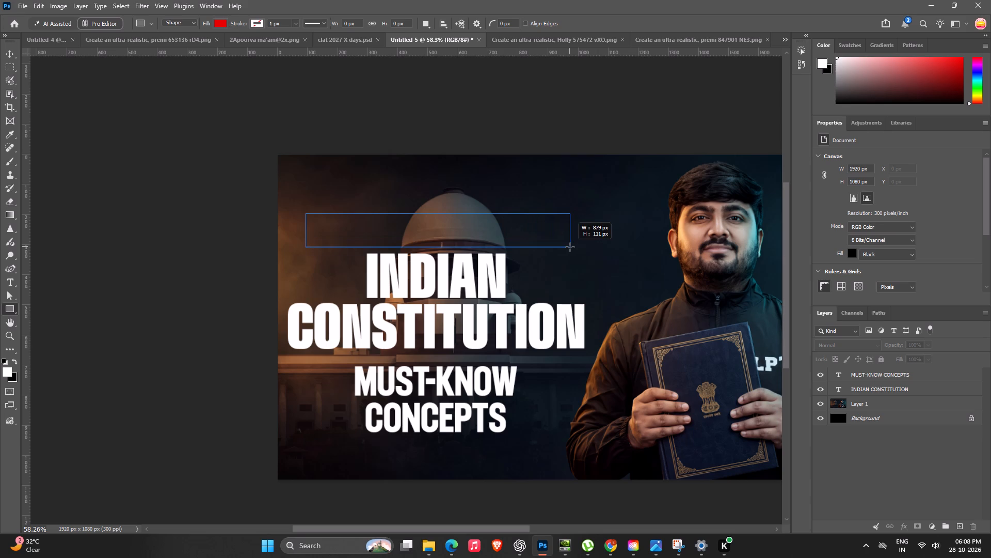
drag(570, 247, 577, 249)
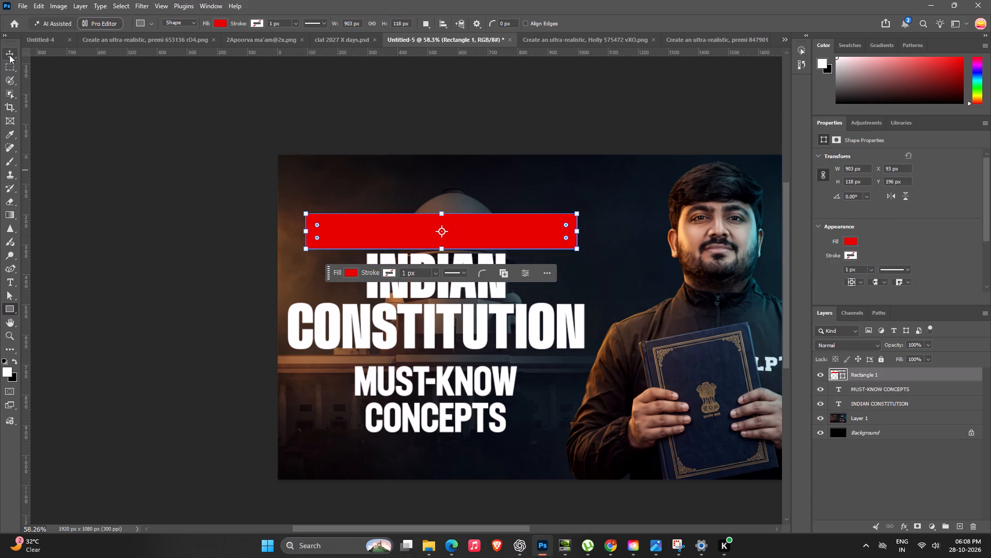
Align the red rectangle with the title on their horizontal centres and move it up about 16 px.
click(9, 55)
shift+click(498, 318)
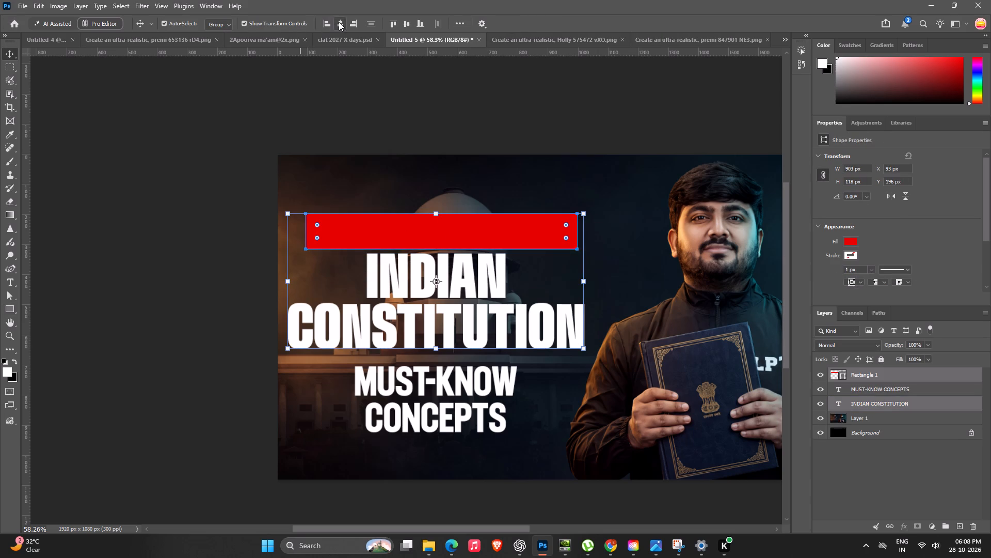
click(339, 22)
click(242, 181)
drag(533, 238, 533, 229)
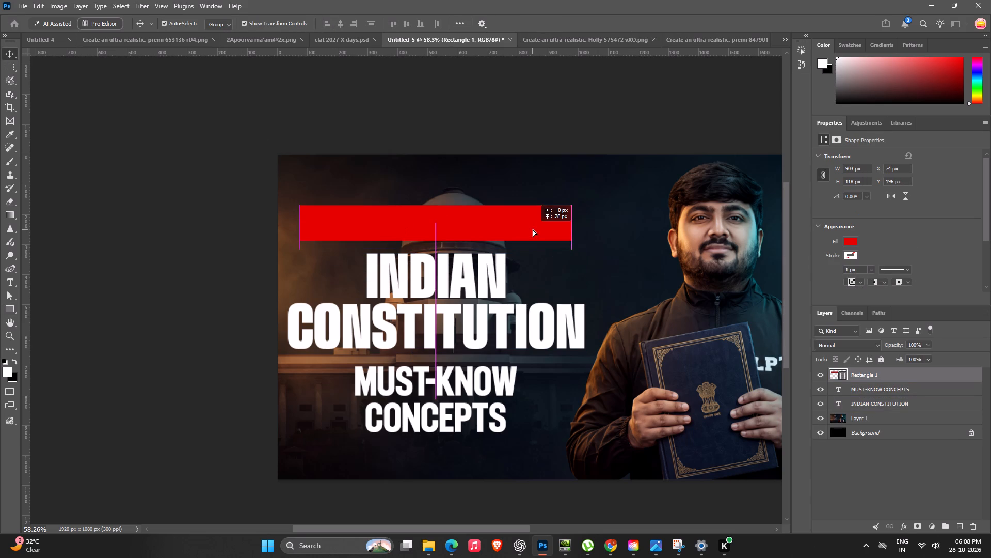
drag(533, 229, 533, 233)
Duplicate the MUST-KNOW CONCEPTS subtitle onto the red rectangle and place the copy above Rectangle 1 in the layer order.
alt+drag(475, 390, 455, 237)
drag(876, 391, 875, 374)
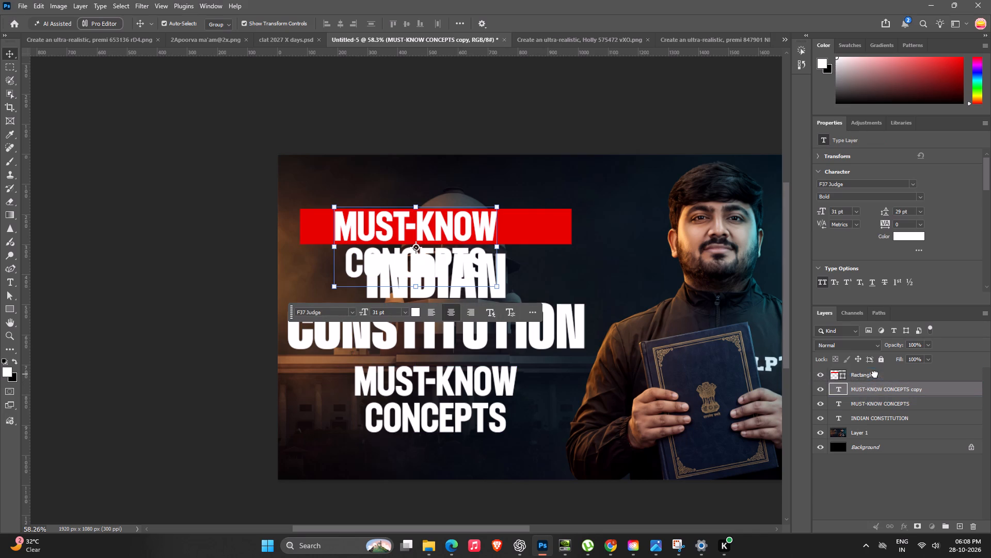
double_click(844, 379)
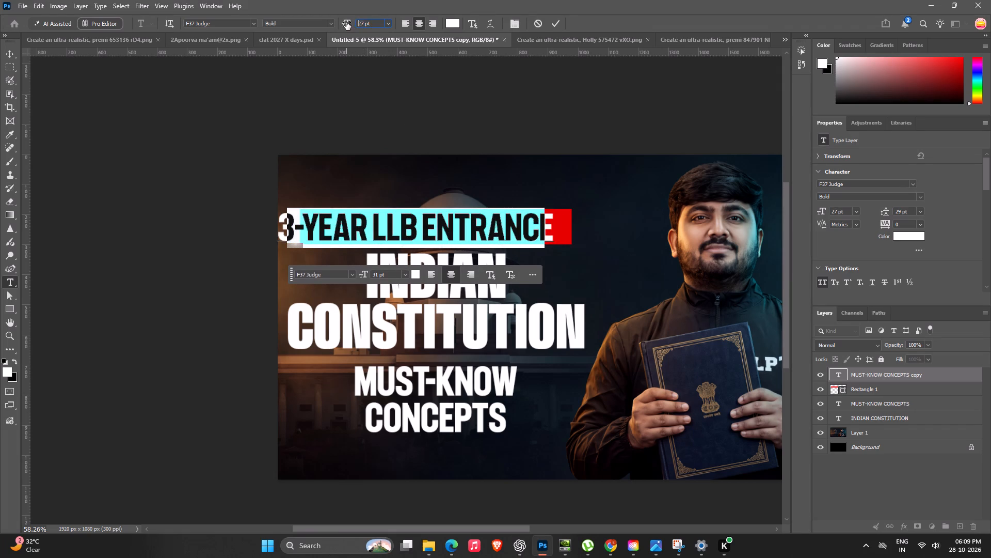
click(9, 53)
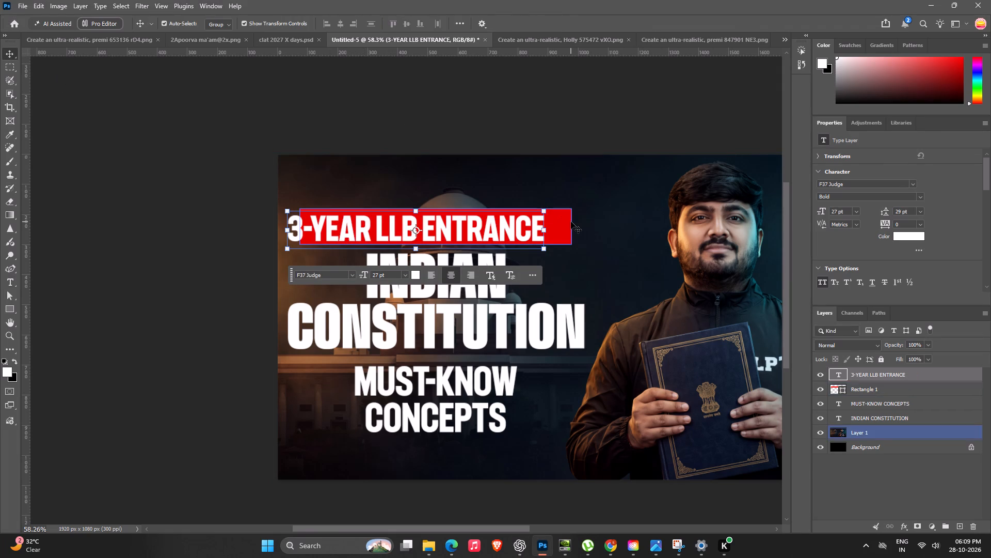
Align the 3-YEAR LLB ENTRANCE text and the red rectangle on their horizontal and vertical centres.
shift+click(570, 222)
click(341, 24)
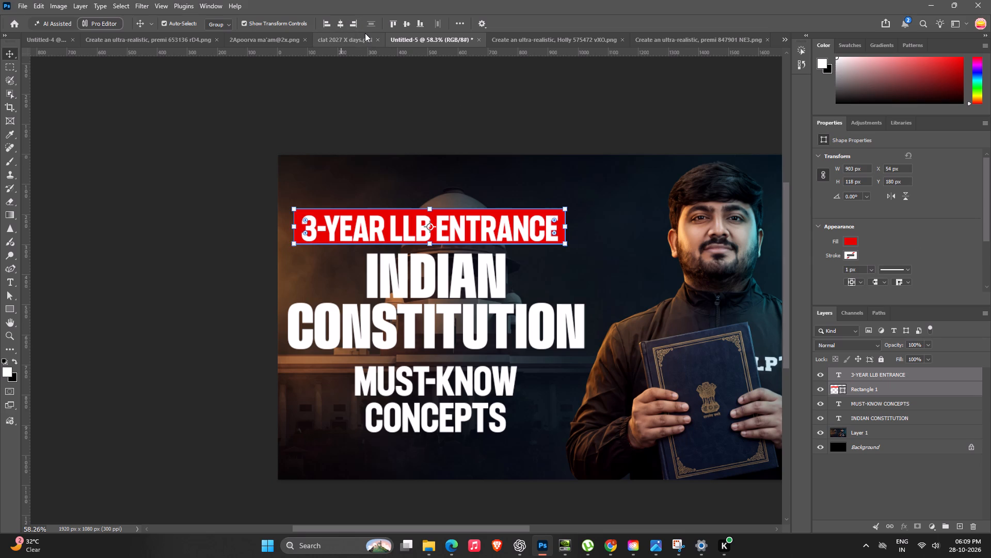
click(408, 25)
Adjust the INDIAN CONSTITUTION title's position beneath the red banner, nudging it slightly upward.
scroll(519, 228, down, 2)
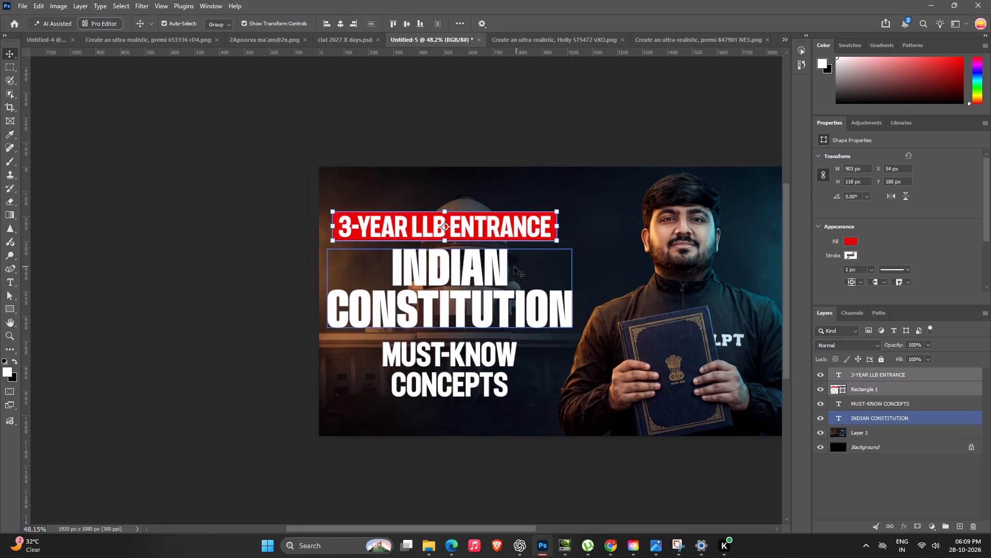
click(514, 267)
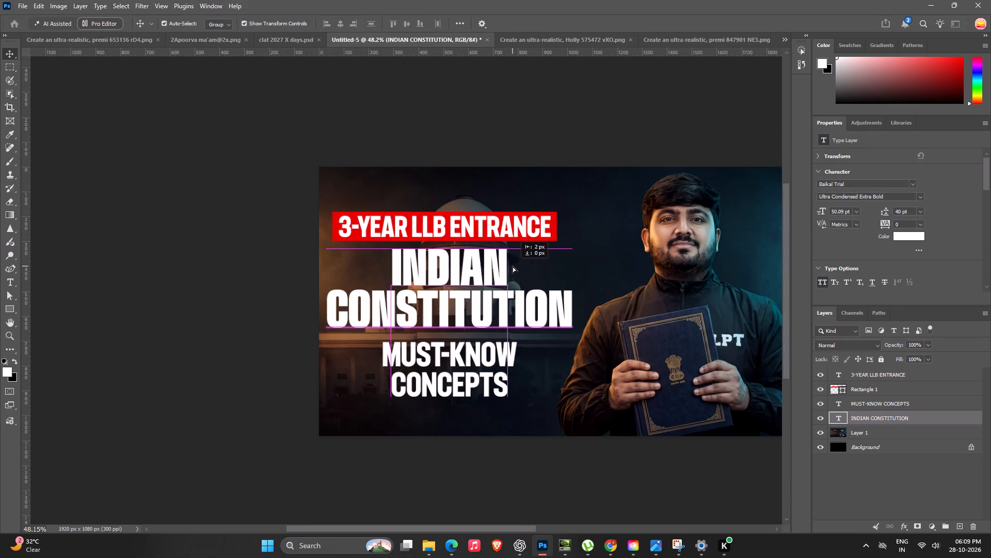
key(Up)
key(Up)
key(Up)
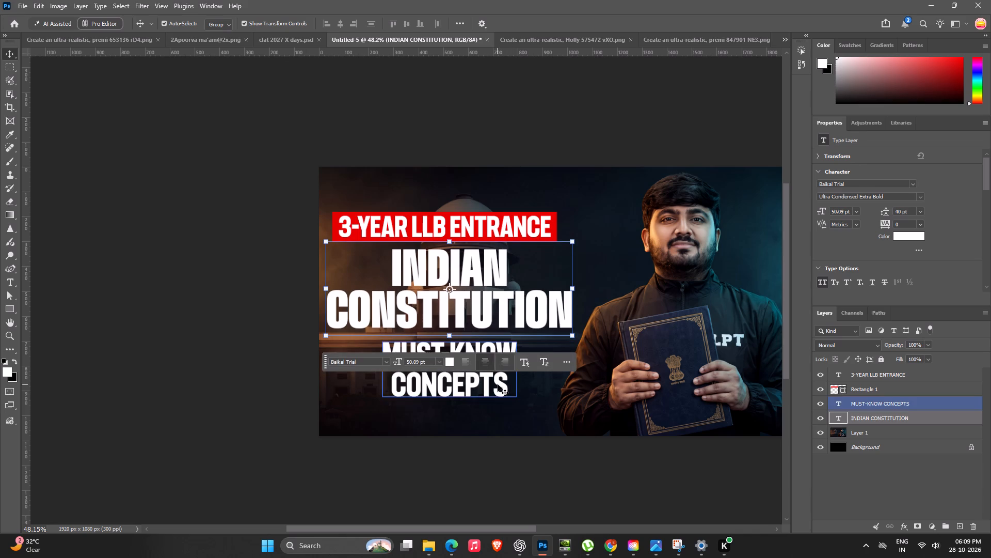
Set the MUST-KNOW CONCEPTS subtitle's leading to 30 pt.
click(498, 384)
click(887, 210)
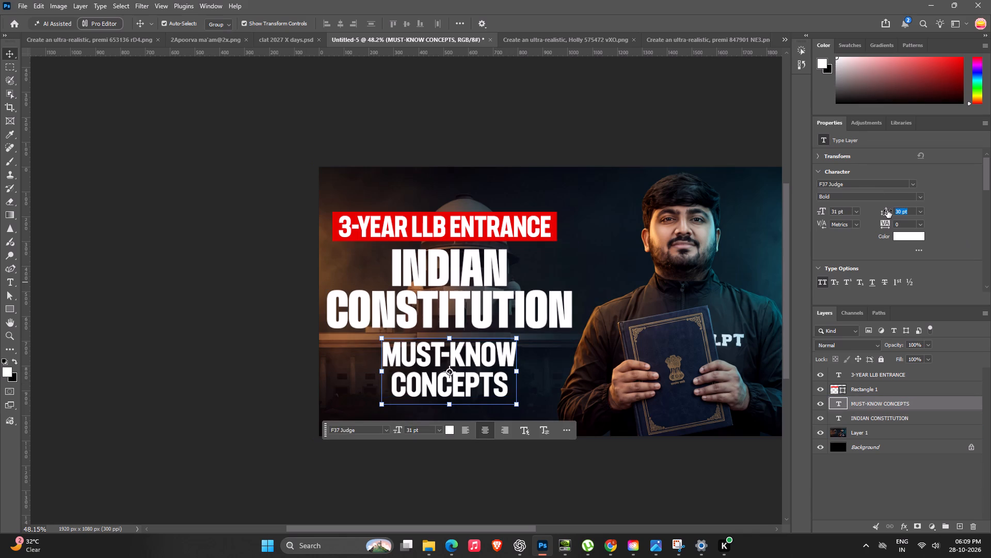
Scale the MUST-KNOW CONCEPTS subtitle to about 114.5% and position it close beneath the title.
drag(450, 407, 450, 412)
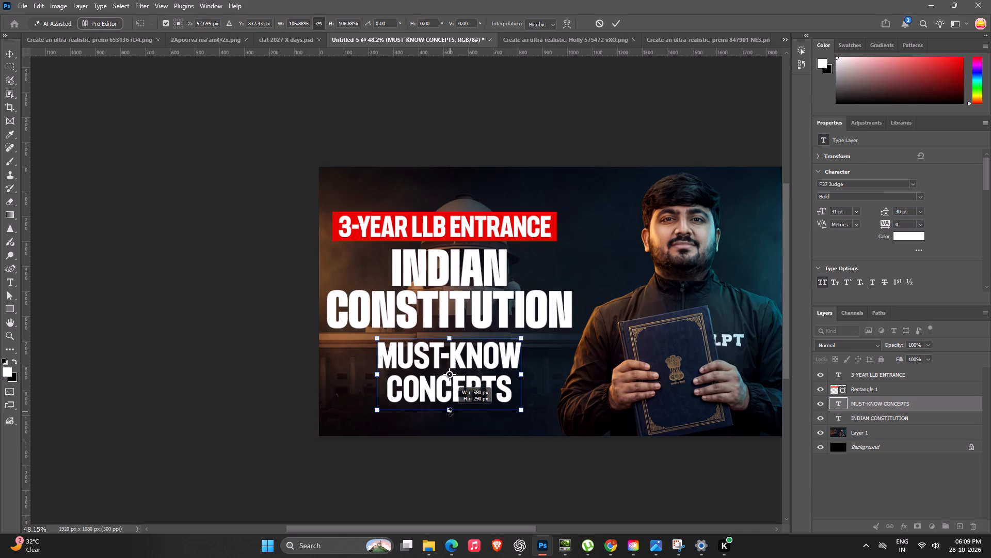
drag(450, 412, 452, 417)
click(462, 399)
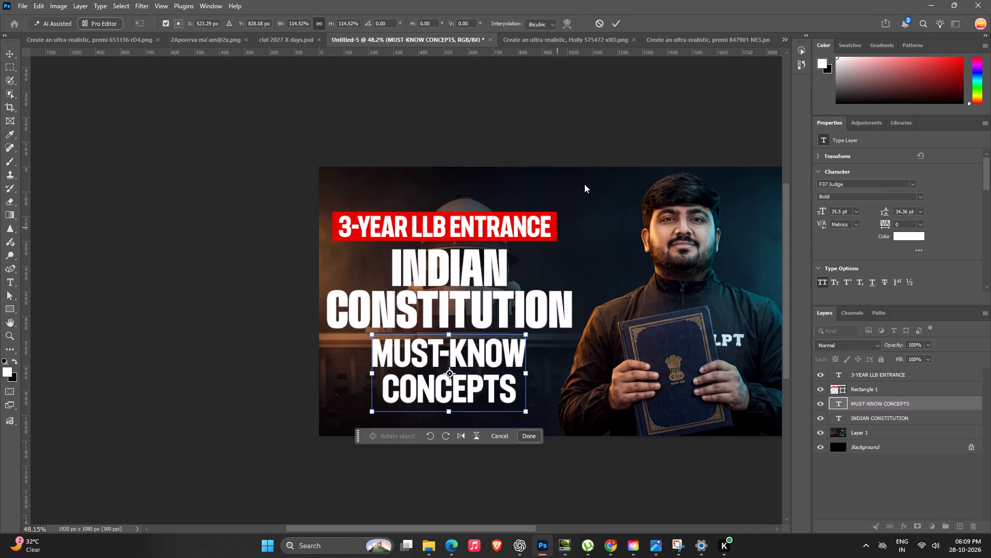
click(617, 26)
Set the MUST-KNOW CONCEPTS subtitle's text colour to yellow FFFF00.
click(902, 237)
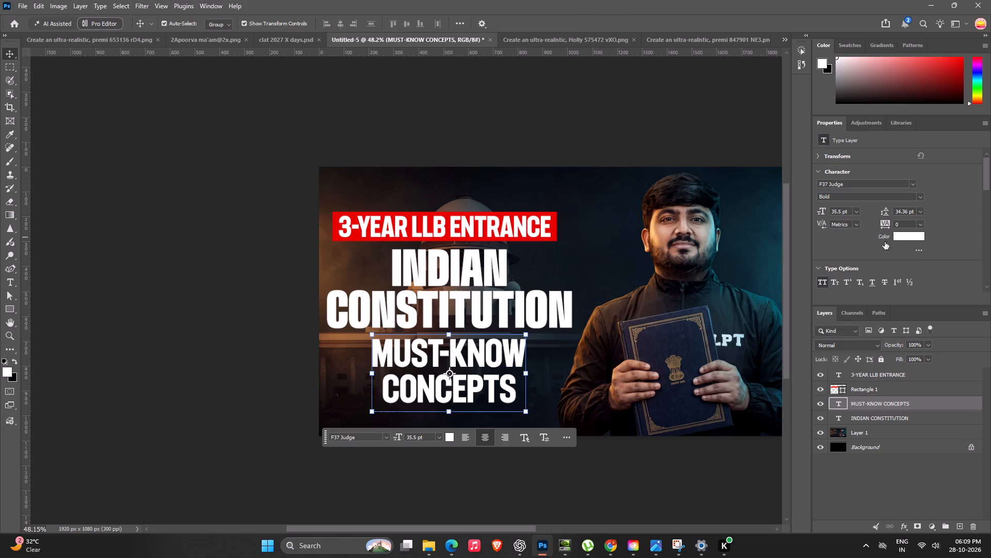
text(FFFF)
text(00)
key(Return)
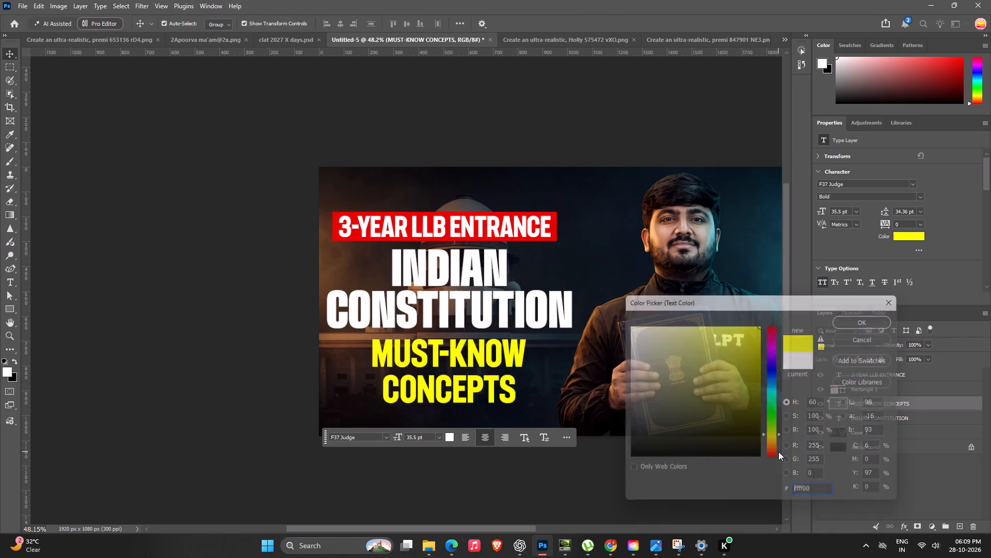
Place the TUTORIAL Thumbnail logo from the All Size Logos folder as an embedded object at 100% scale.
scroll(425, 361, down, 11)
click(536, 211)
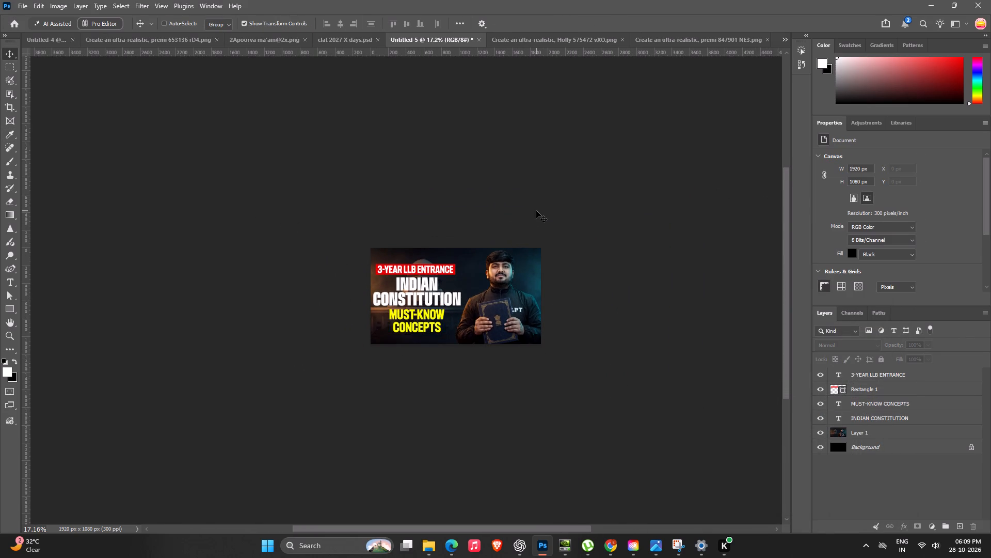
key(ctrl+0)
key(alt+f)
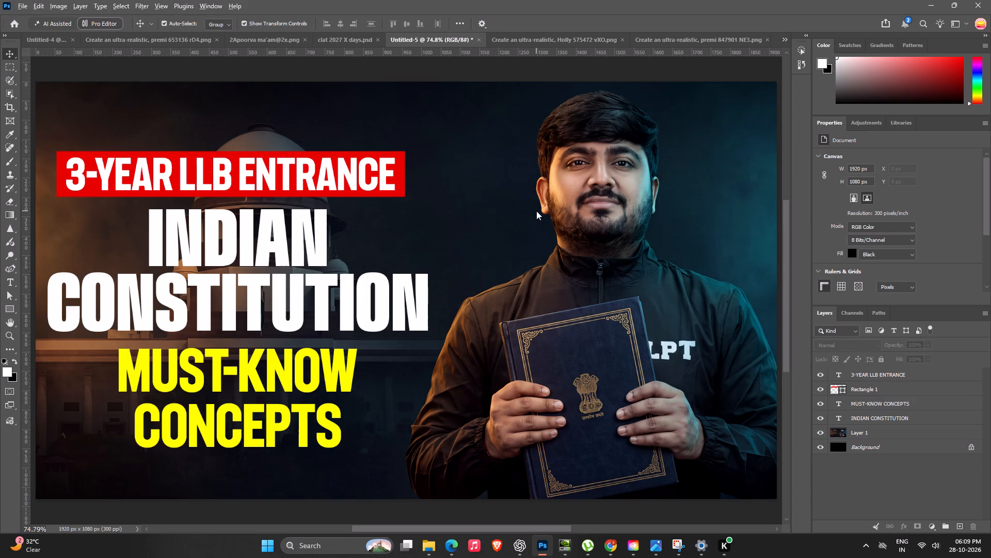
key(alt+l)
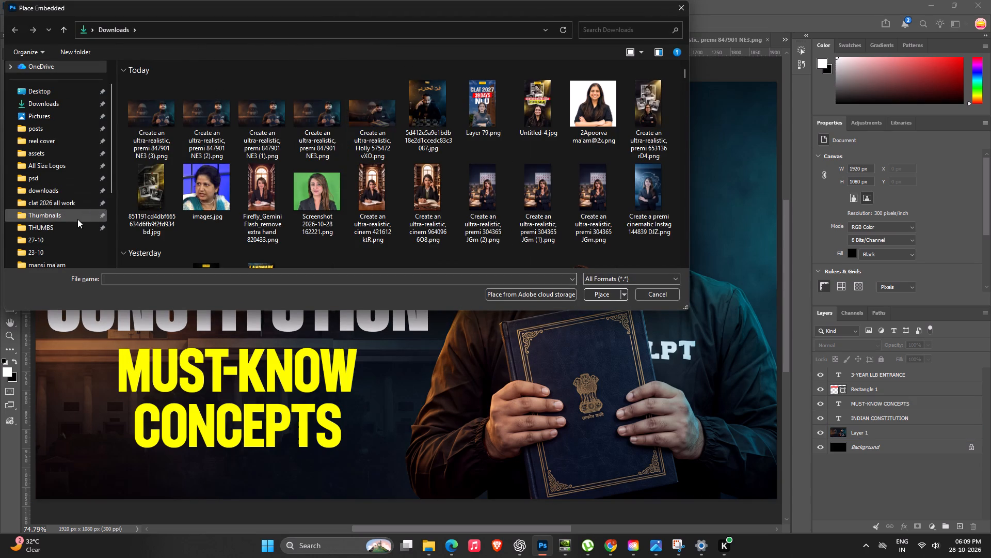
click(75, 169)
scroll(468, 225, down, 5)
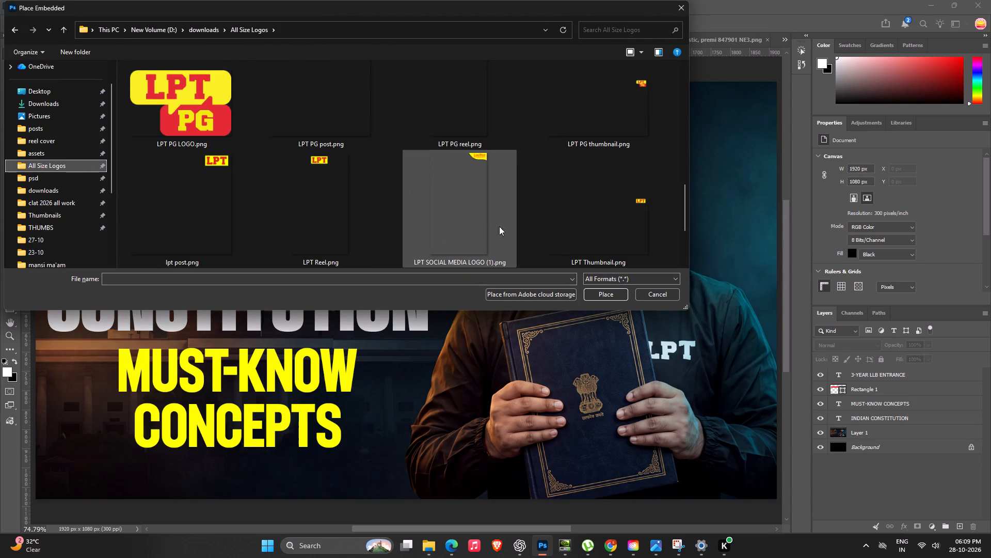
scroll(508, 215, down, 6)
double_click(583, 214)
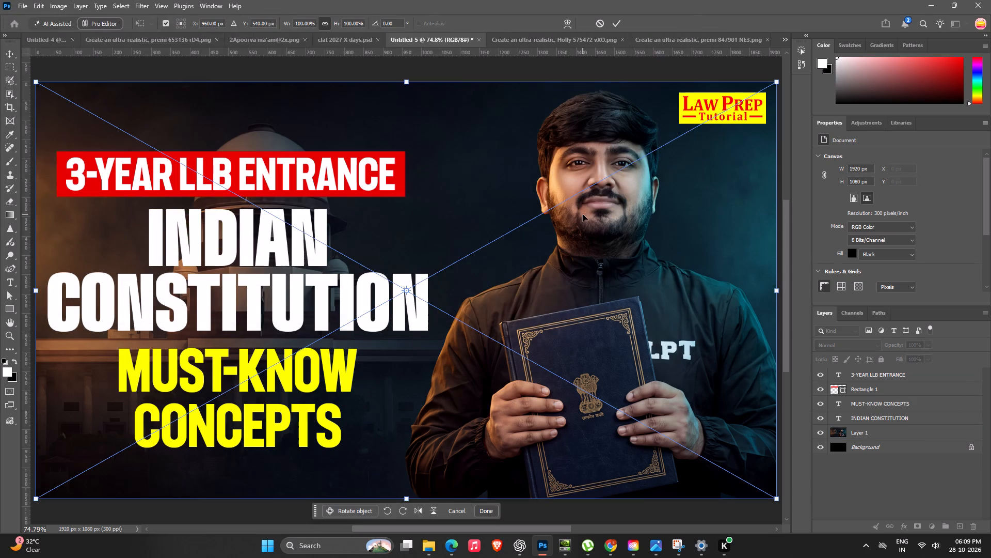
key(Return)
Lock the INDIAN CONSTITUTION text layer.
scroll(891, 351, down, 9)
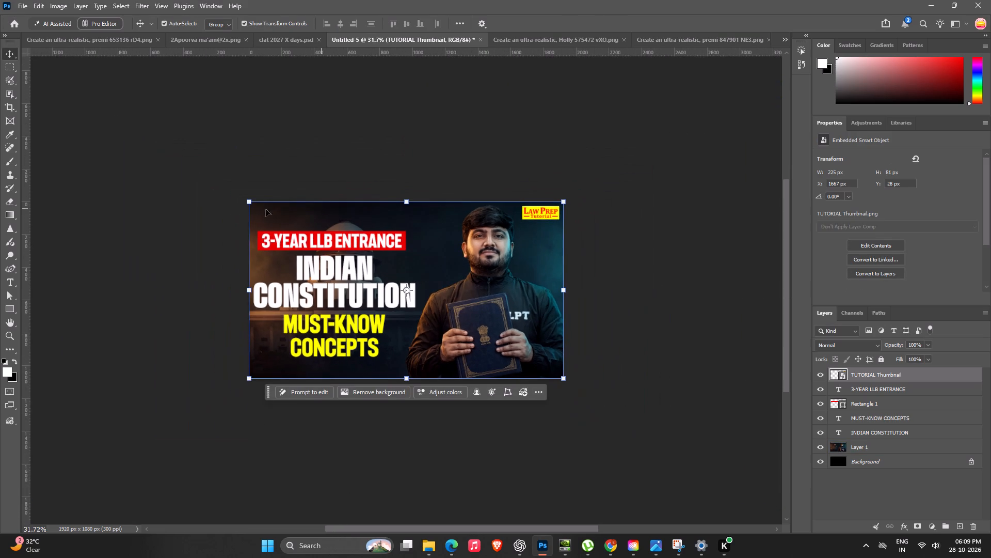
click(196, 226)
scroll(144, 234, up, 3)
drag(225, 116, 277, 188)
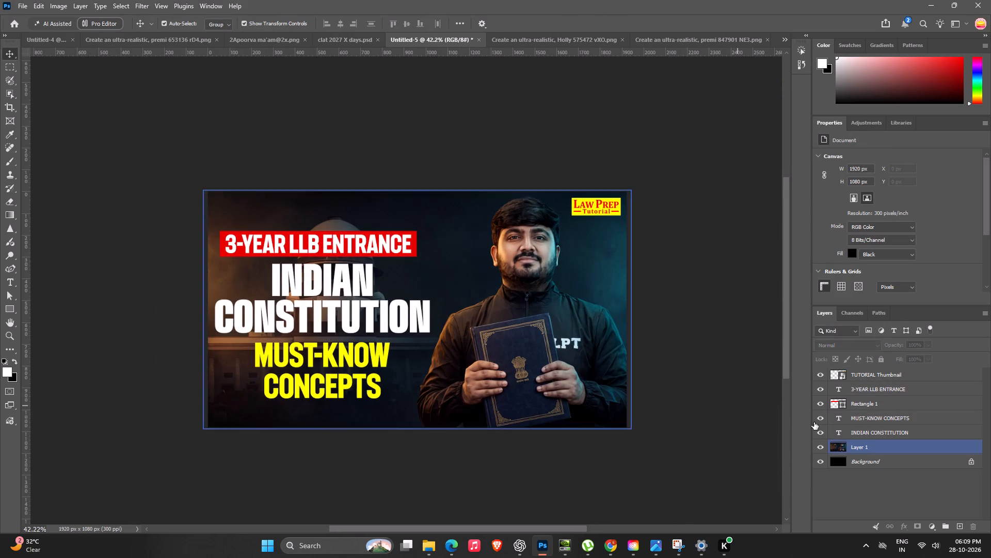
click(876, 441)
click(883, 357)
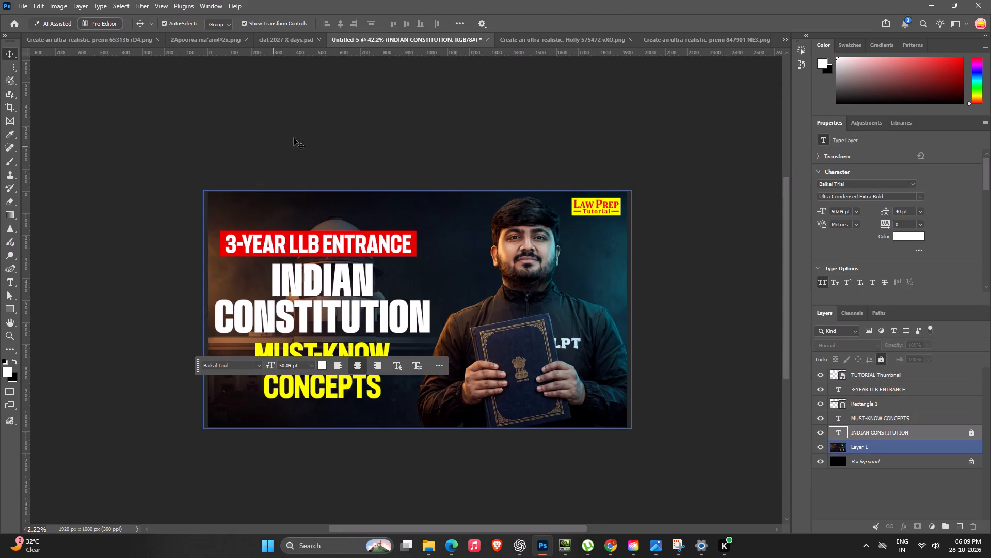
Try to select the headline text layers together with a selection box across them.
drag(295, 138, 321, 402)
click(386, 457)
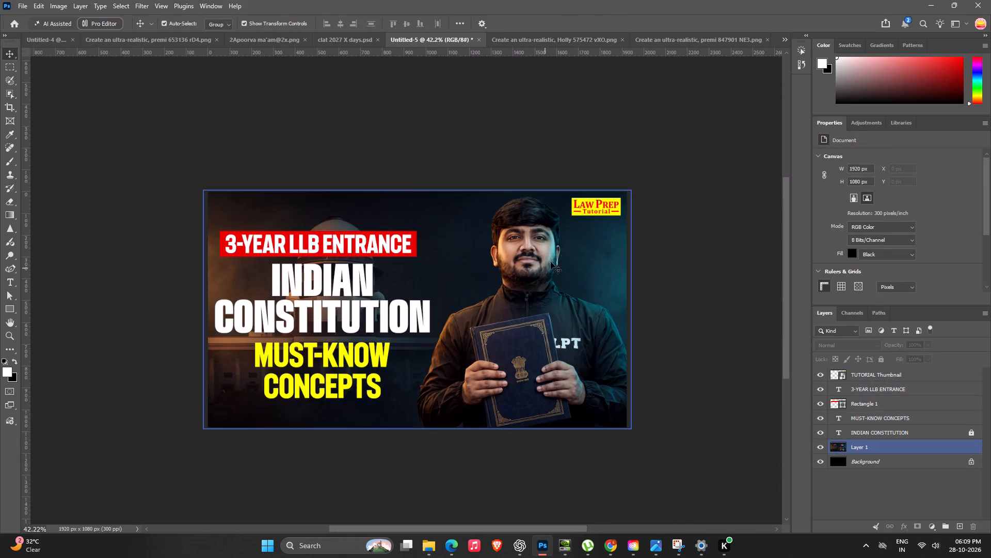
Hide the TUTORIAL Thumbnail logo layer.
click(603, 220)
click(601, 205)
click(823, 372)
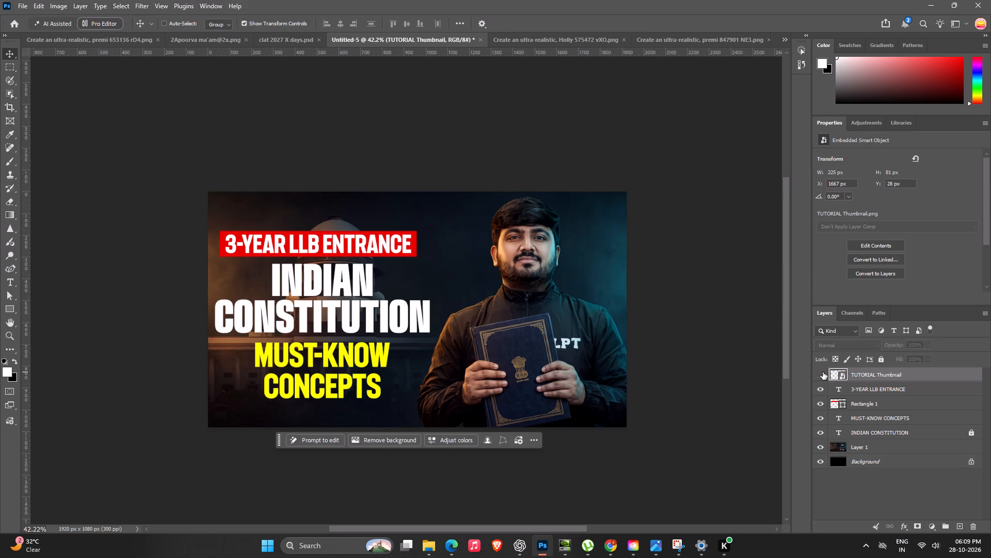
Place the 3 YEAR LLB thumbnail size logo from the All Size Logos folder as an embedded object at its default scale.
key(alt+f)
key(alt+l)
scroll(708, 271, down, 4)
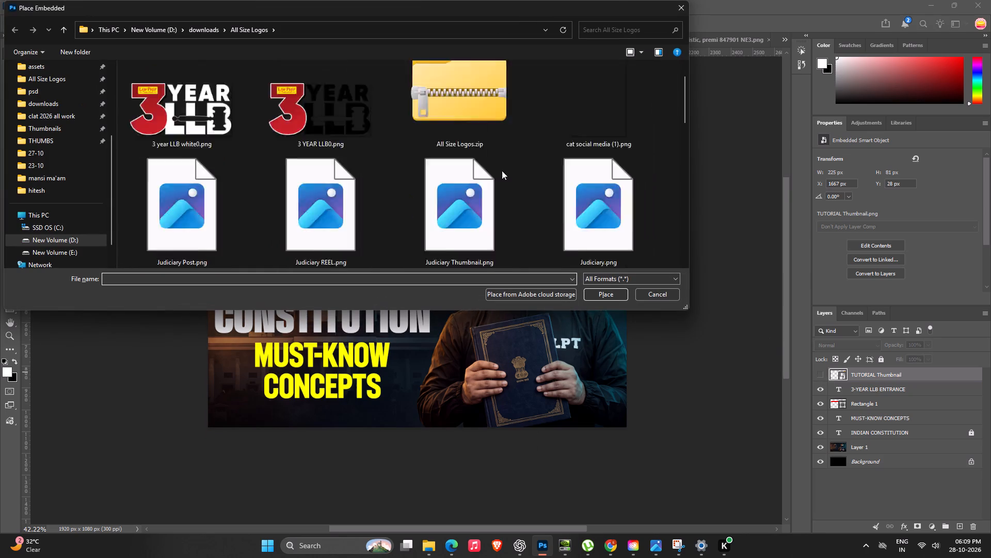
scroll(502, 171, down, 4)
scroll(398, 150, down, 3)
scroll(385, 163, up, 7)
scroll(367, 172, down, 2)
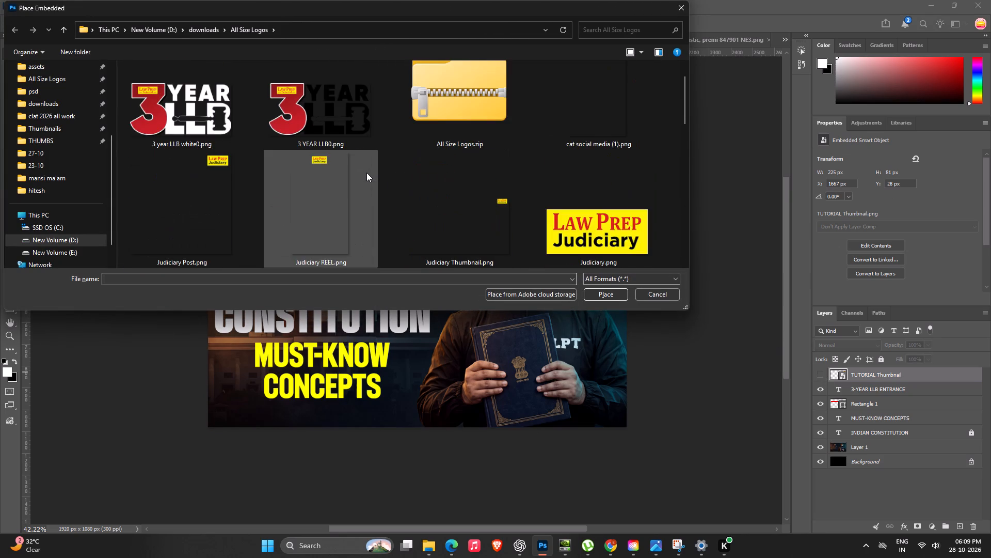
scroll(366, 173, up, 2)
double_click(583, 142)
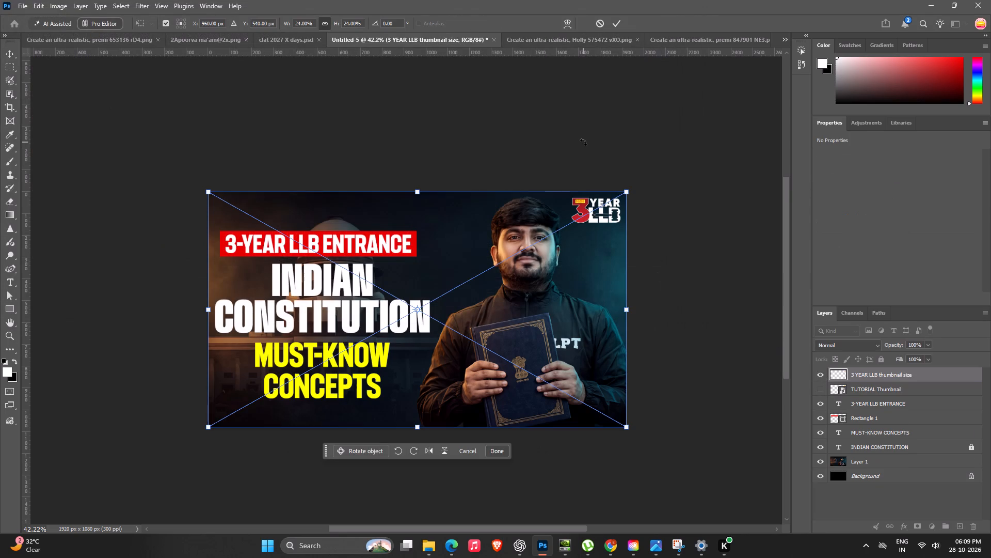
key(Return)
click(392, 135)
Add a solid black colour fill layer above all the other layers.
scroll(268, 308, up, 5)
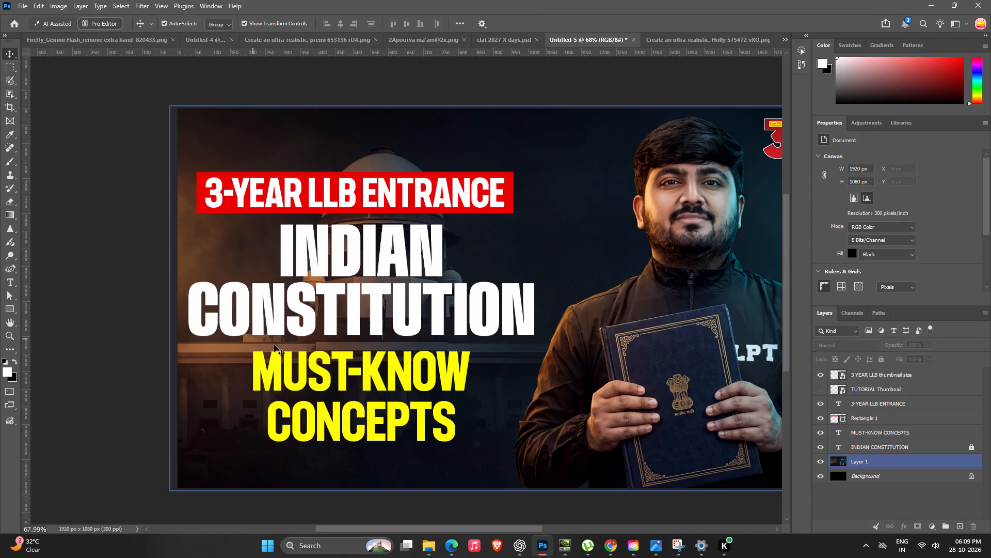
click(932, 525)
click(935, 499)
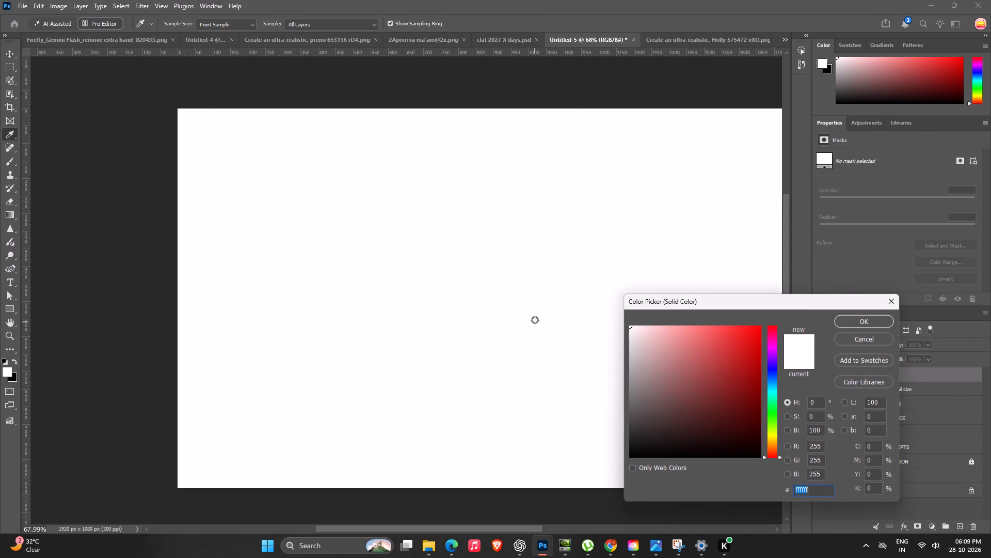
drag(697, 410, 453, 507)
click(865, 324)
Mask the black fill with a reversed linear black-to-white gradient that darkens the headline side and fades out toward the teacher.
click(867, 374)
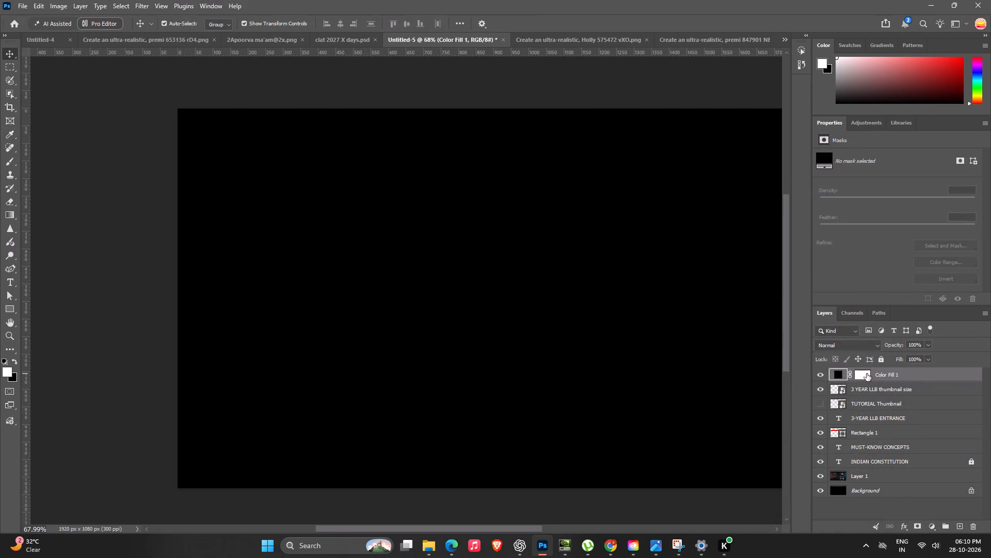
click(9, 215)
drag(168, 303, 744, 316)
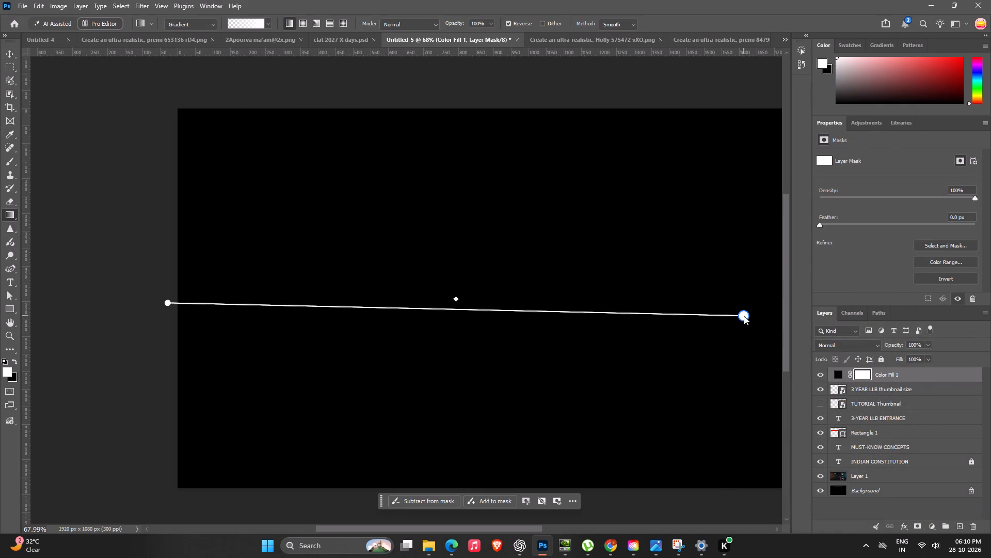
scroll(471, 304, down, 5)
key(ctrl+z)
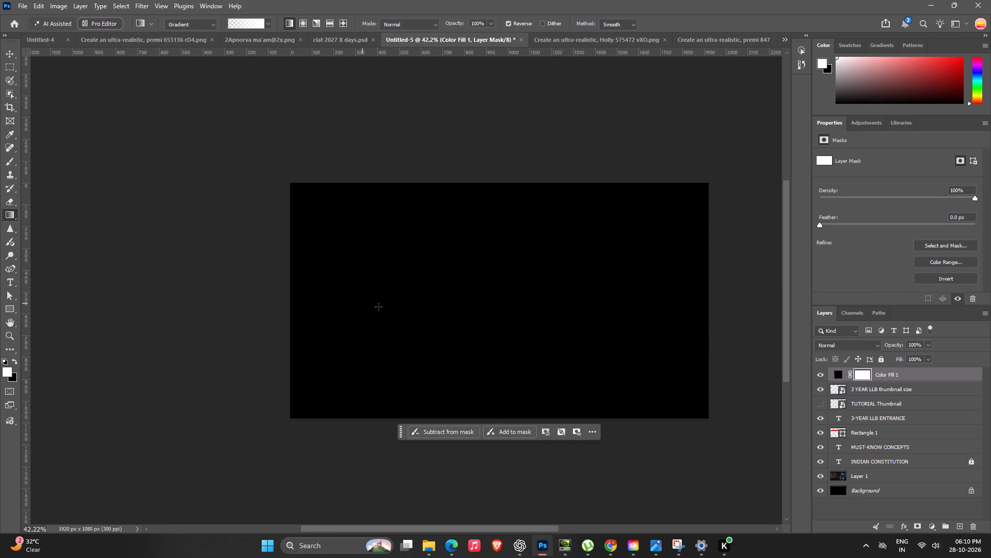
click(268, 21)
click(177, 41)
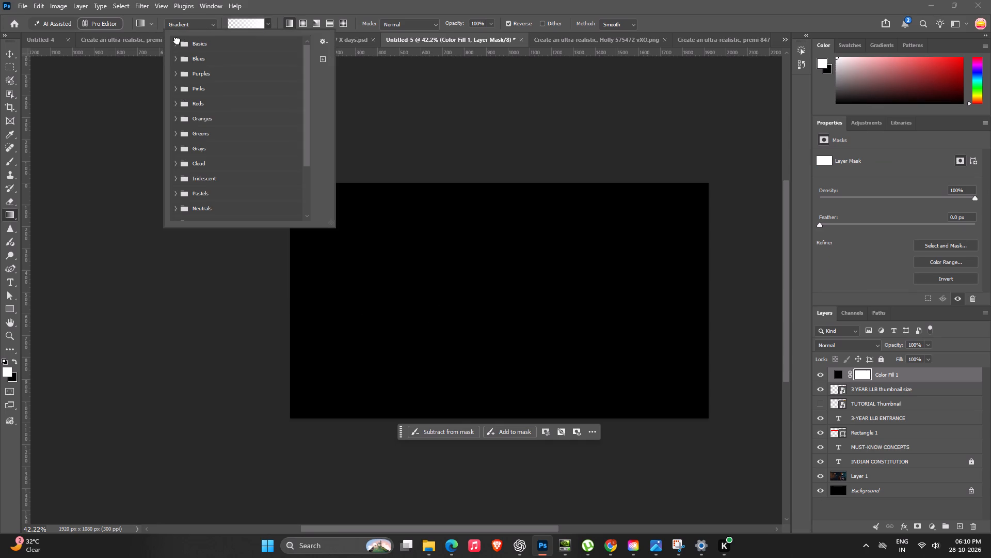
click(190, 61)
drag(276, 298, 693, 306)
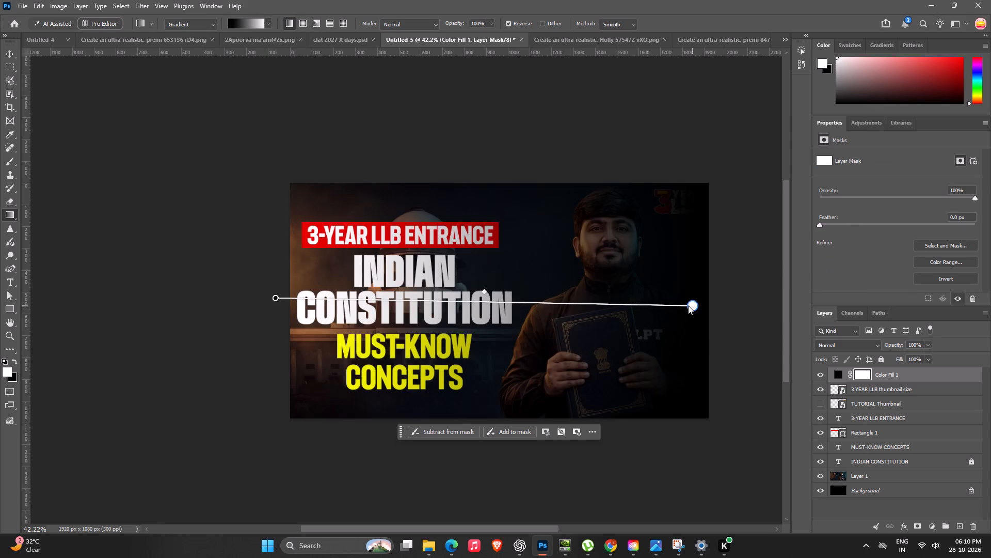
drag(683, 335, 326, 327)
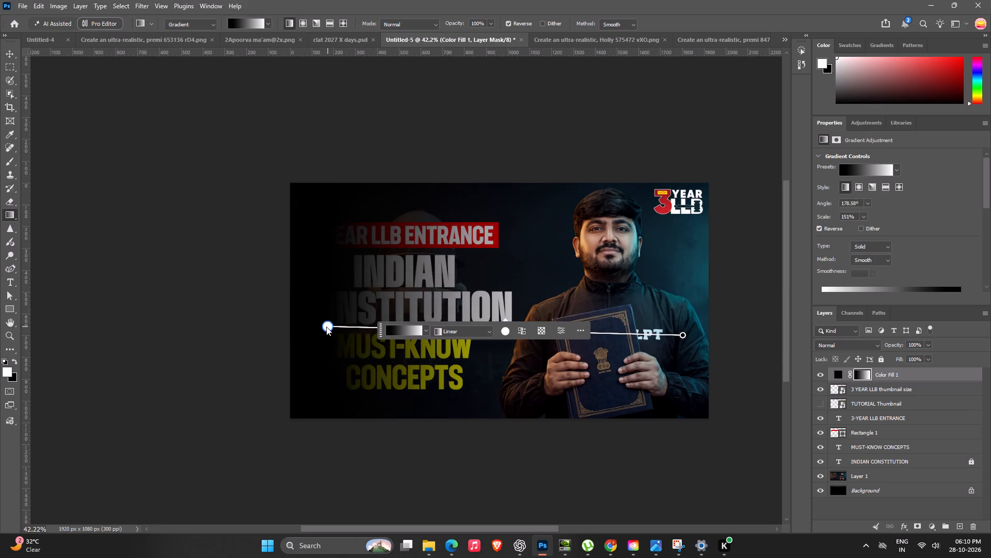
drag(326, 327, 280, 328)
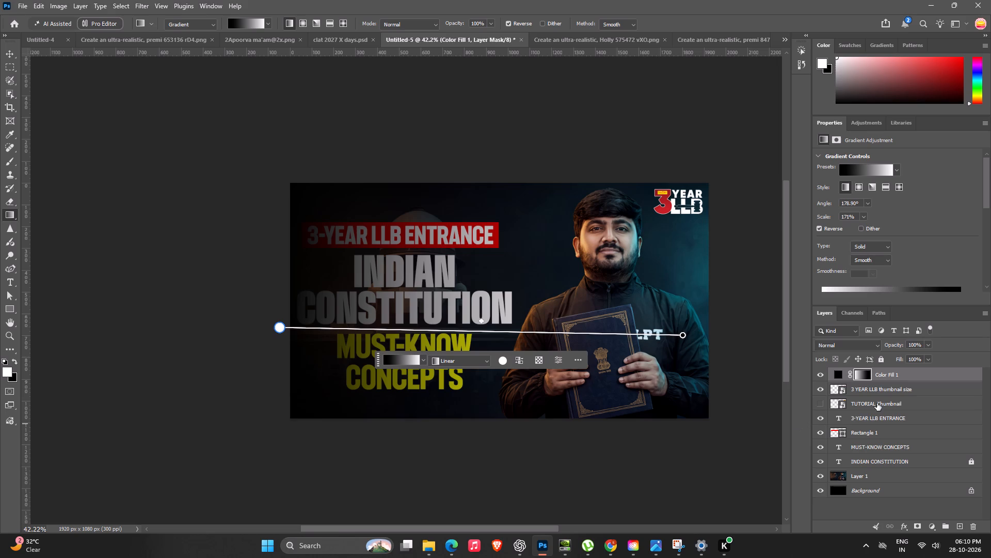
Move the black gradient fill layer below the INDIAN CONSTITUTION text layer, directly above the teacher image layer.
drag(902, 374, 886, 472)
Select the teacher in Layer 1 with Select Subject and copy him onto a new layer.
click(886, 481)
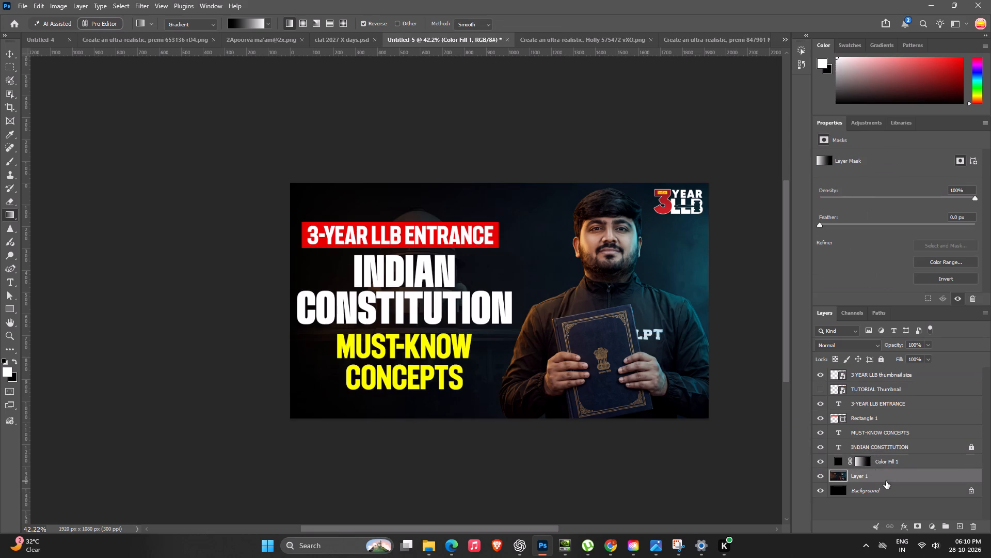
click(9, 95)
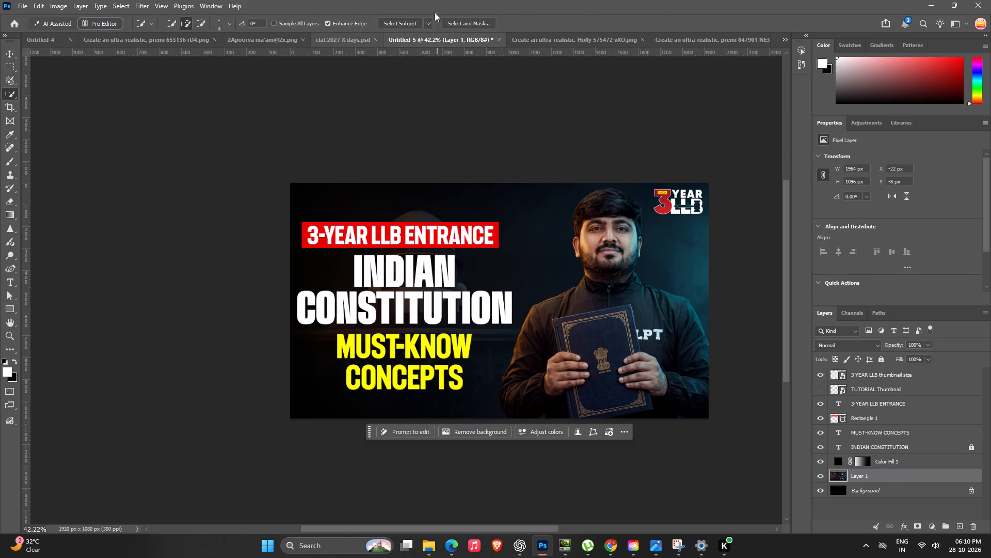
click(409, 19)
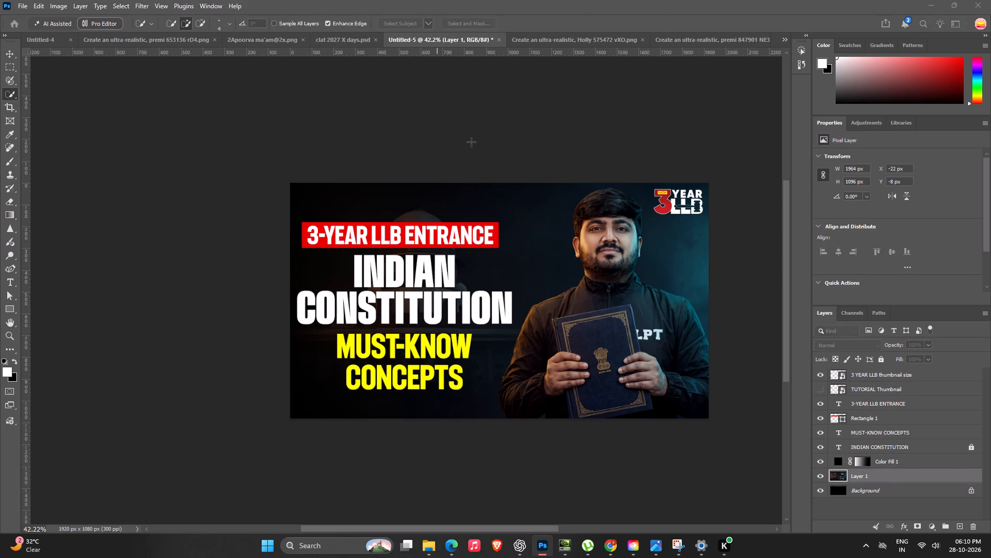
scroll(471, 143, down, 5)
scroll(531, 204, up, 2)
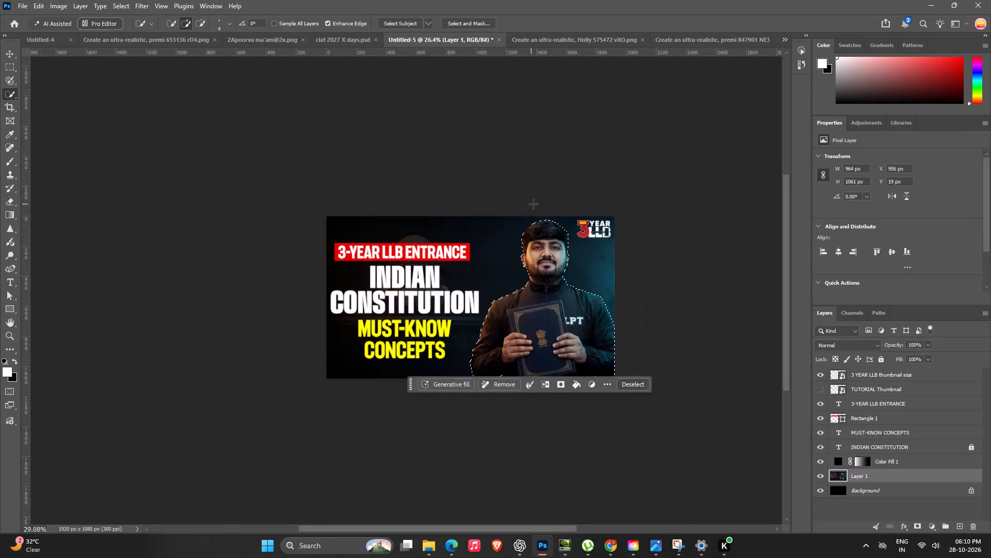
scroll(533, 204, up, 4)
key(ctrl+j)
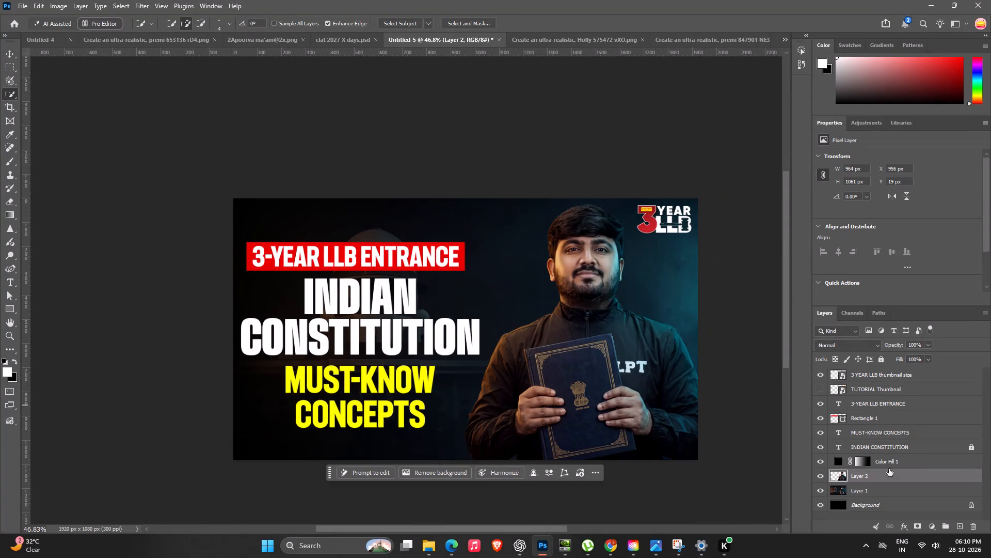
Move the black gradient fill layer beneath the teacher cutout layer.
drag(905, 463, 905, 483)
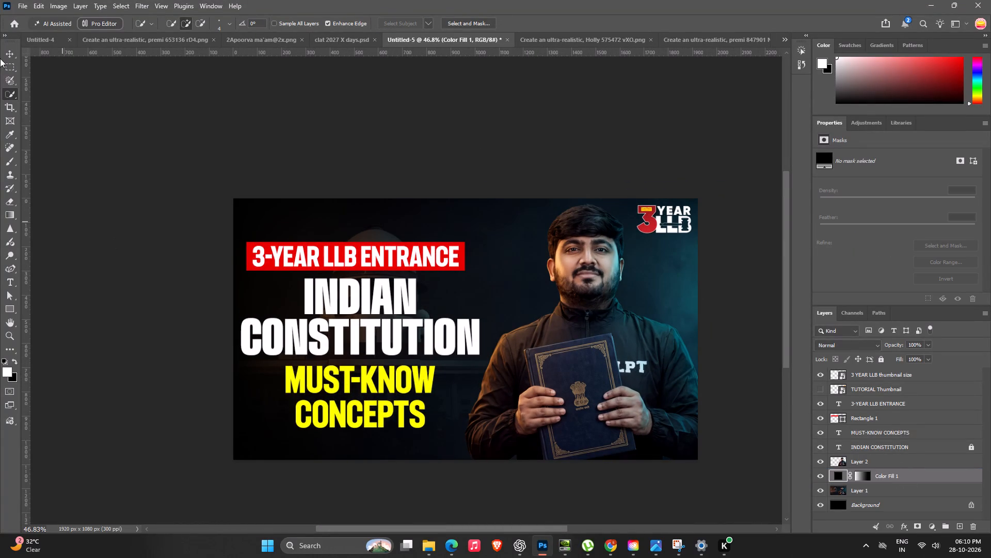
click(8, 52)
click(327, 138)
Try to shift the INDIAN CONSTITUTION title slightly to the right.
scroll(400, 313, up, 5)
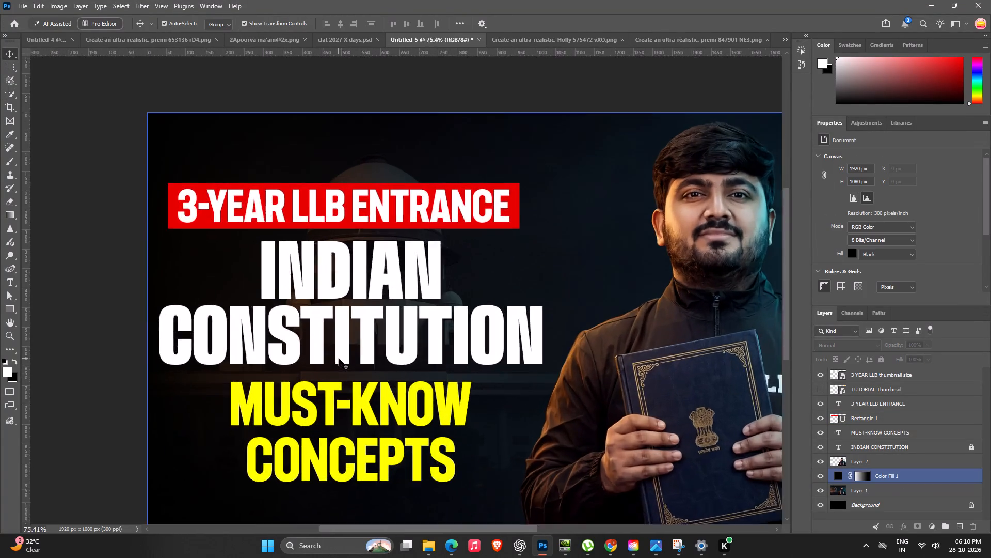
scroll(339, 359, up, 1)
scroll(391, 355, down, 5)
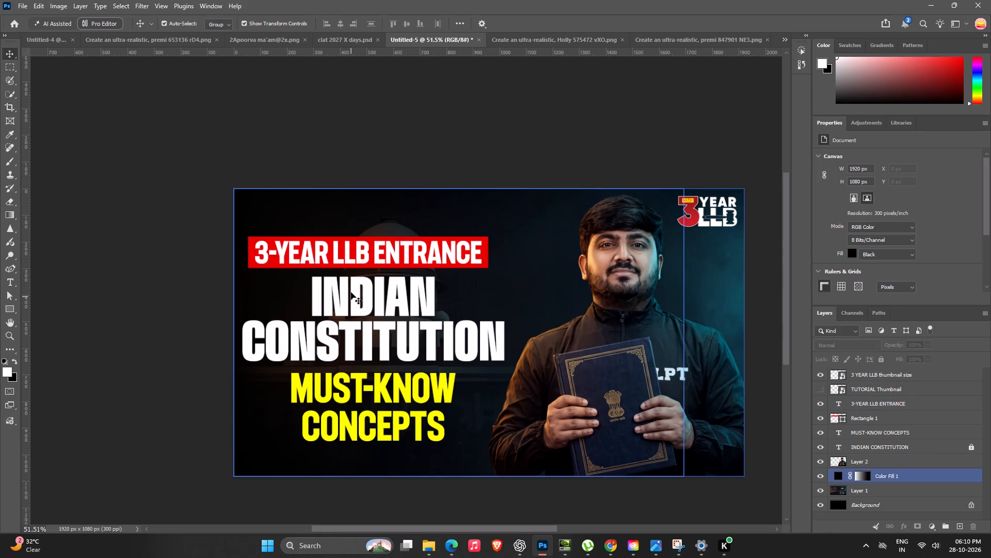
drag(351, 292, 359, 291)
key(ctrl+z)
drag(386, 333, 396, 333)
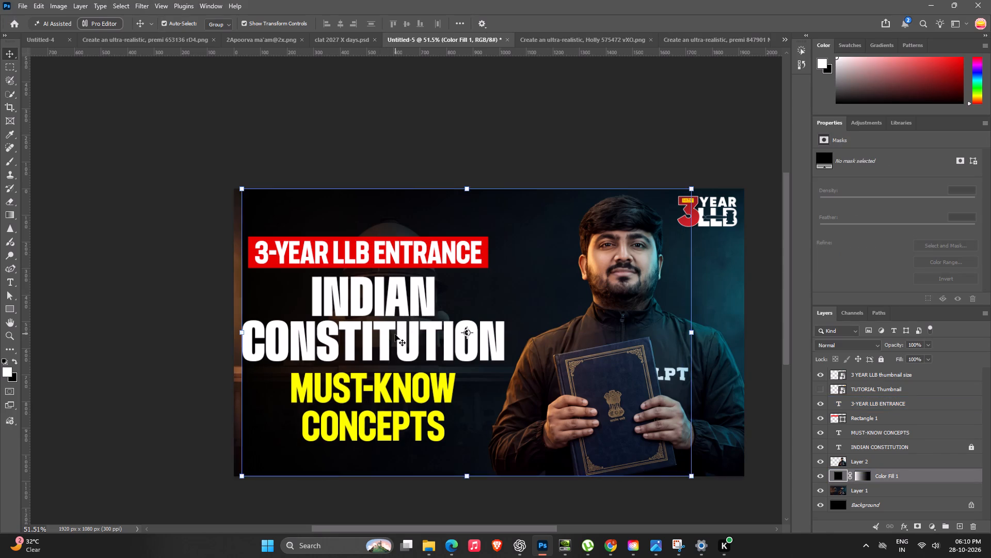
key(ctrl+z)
Lock the black gradient fill layer.
click(881, 360)
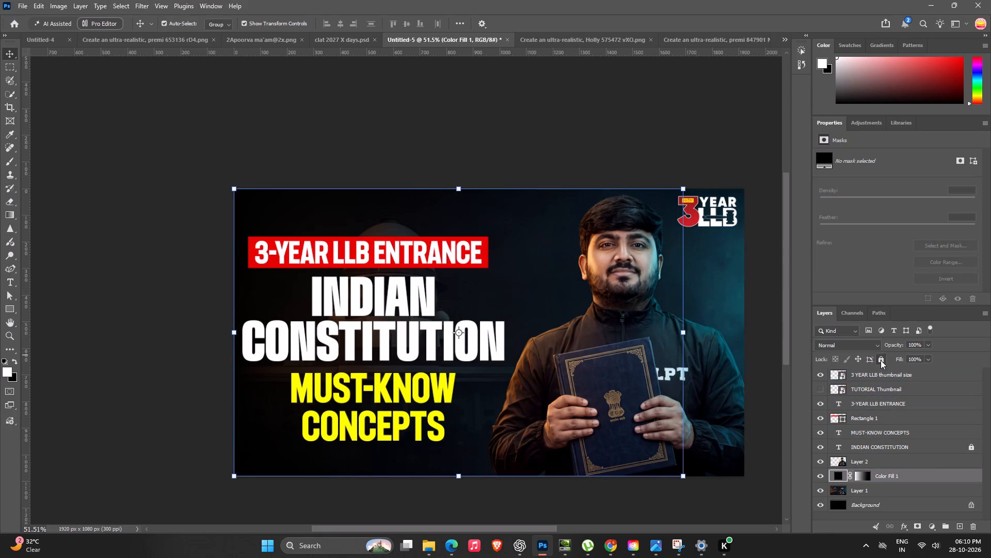
Unlock the INDIAN CONSTITUTION text layer and move the title slightly to the right and up.
click(434, 345)
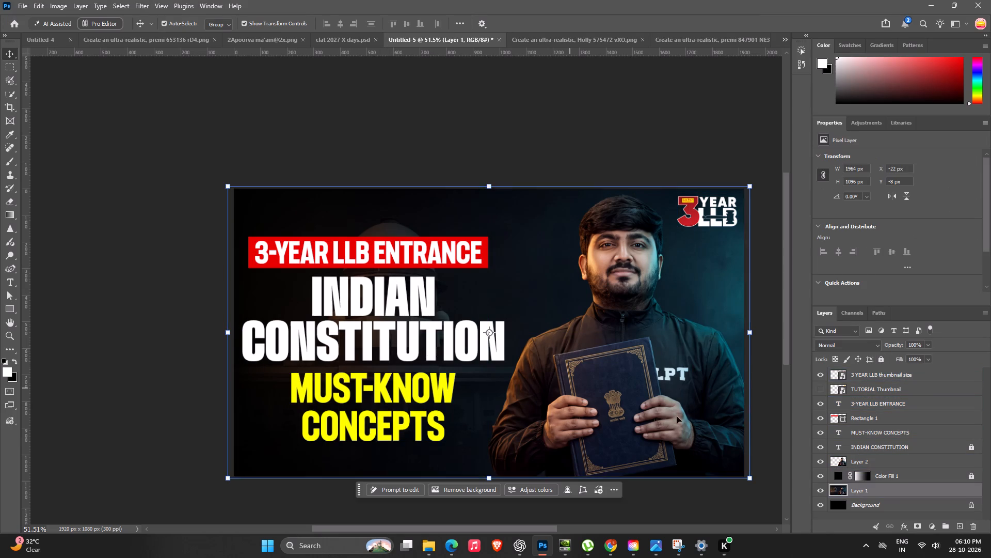
click(974, 448)
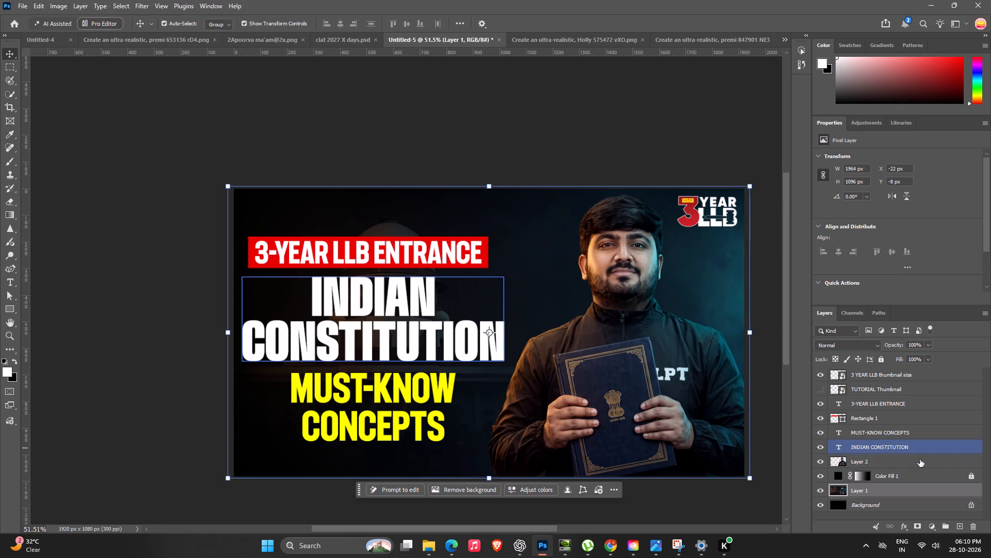
drag(430, 348, 438, 344)
Shift the 3-YEAR LLB ENTRANCE text and its red banner together slightly to the right.
click(486, 245)
scroll(473, 251, up, 2)
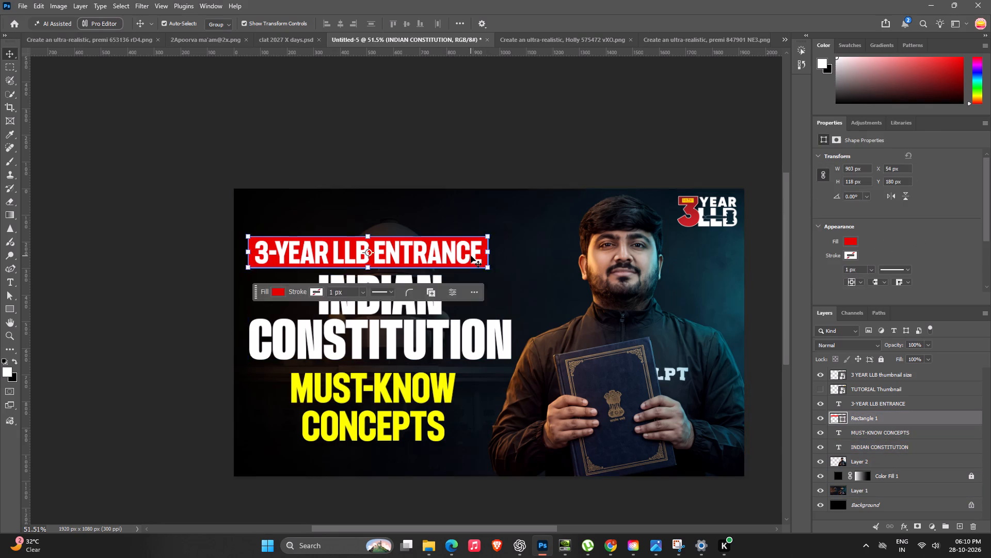
scroll(471, 256, up, 2)
shift+click(471, 256)
drag(463, 252, 473, 252)
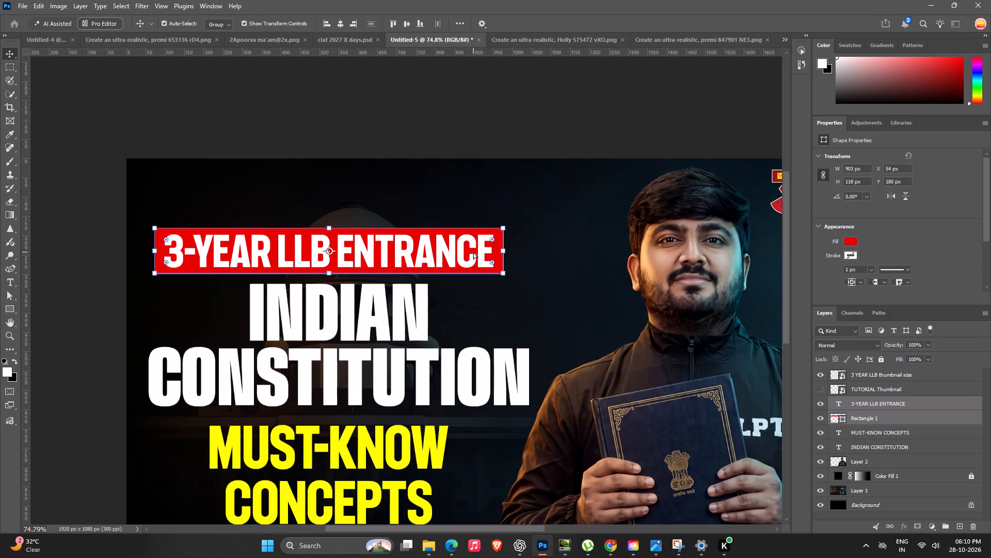
Move the MUST-KNOW CONCEPTS subtitle slightly up toward the title.
scroll(467, 264, down, 6)
click(416, 378)
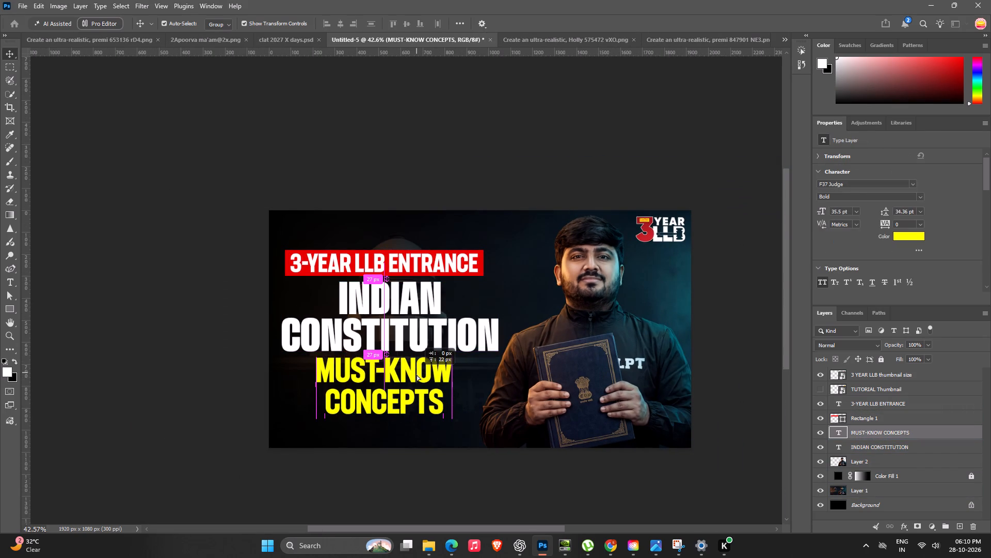
click(172, 378)
Draw a rectangle about 694 × 291 px covering the MUST-KNOW CONCEPTS subtitle.
scroll(379, 384, up, 10)
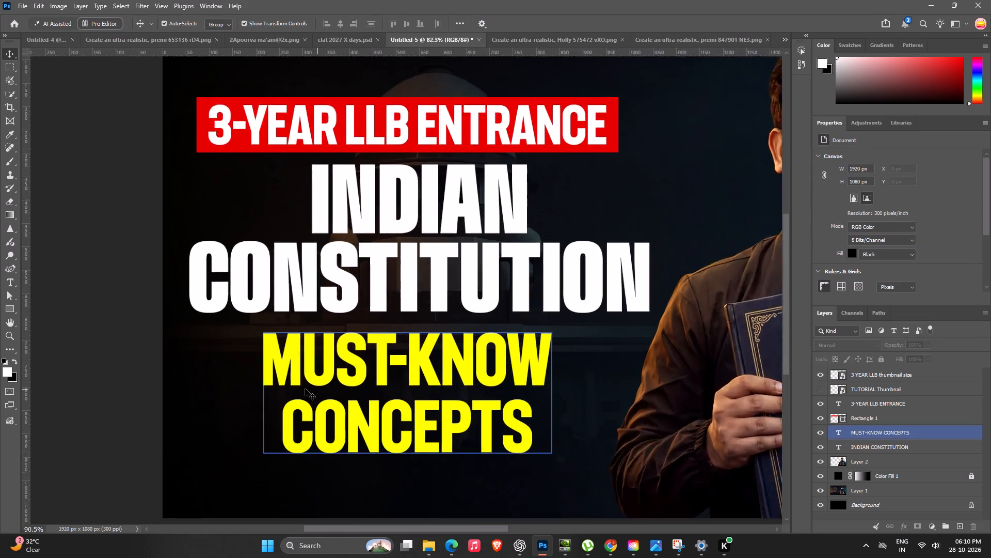
click(7, 306)
drag(231, 316, 299, 373)
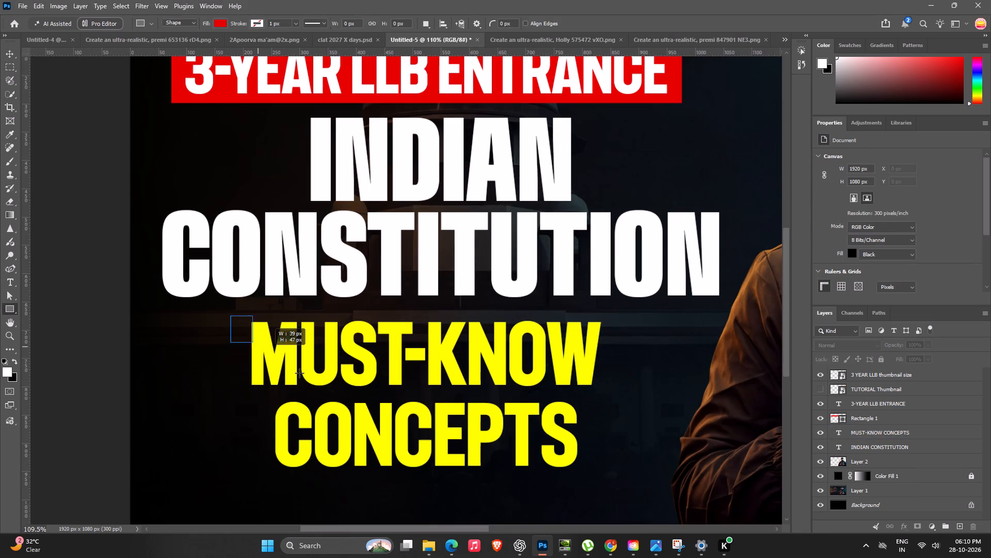
drag(299, 373, 623, 480)
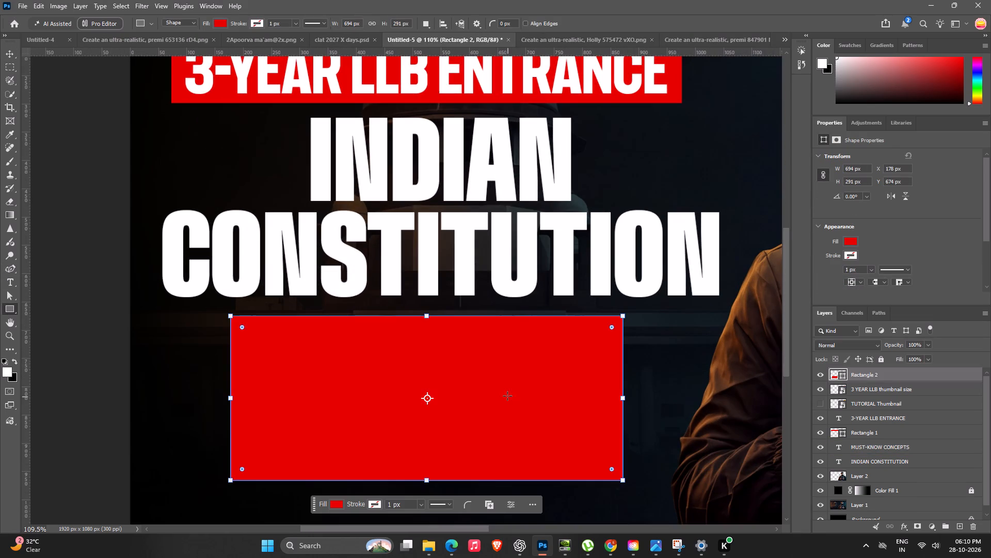
Set the new rectangle's fill colour to black.
click(217, 27)
click(182, 75)
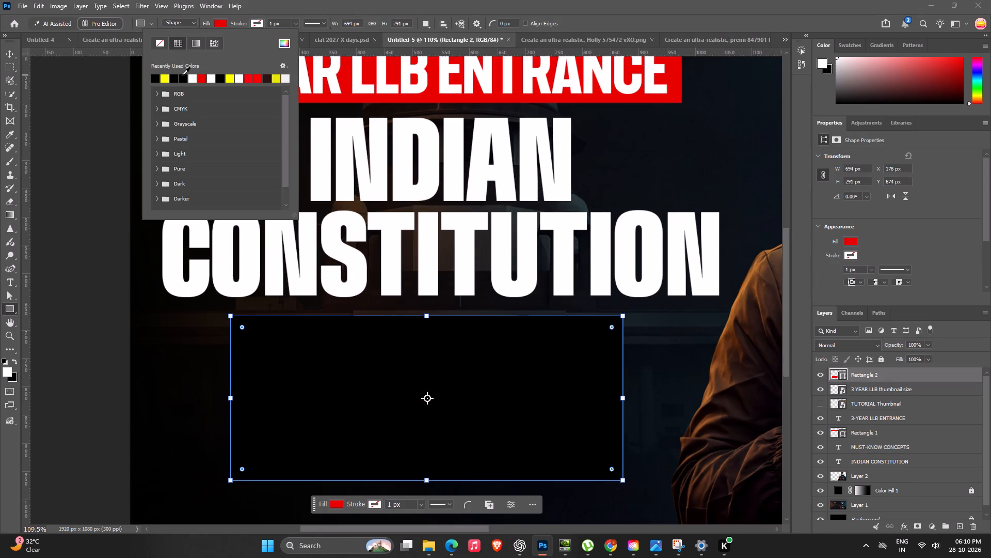
click(216, 20)
Add a Gradient Overlay to the black rectangle using the Black to Dark Gray preset.
click(908, 526)
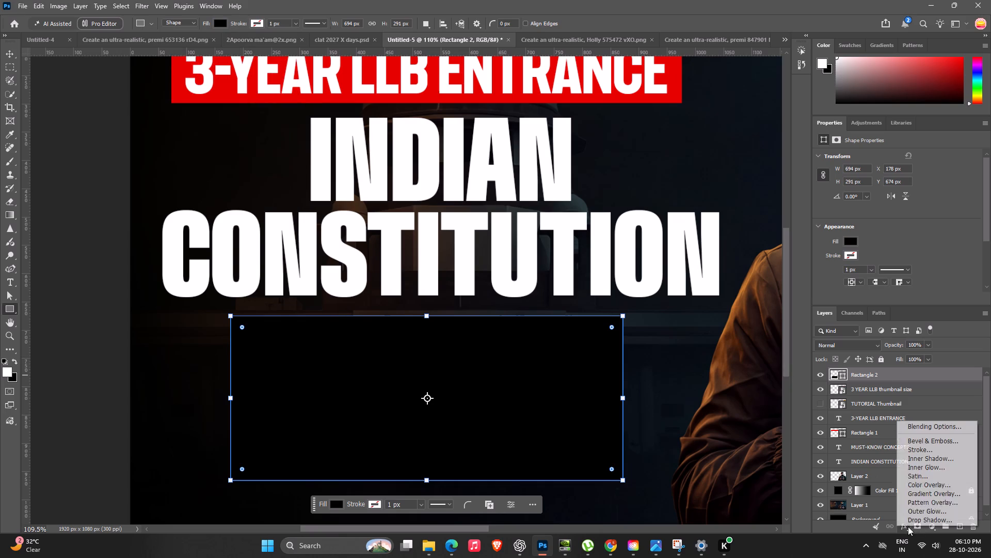
click(922, 490)
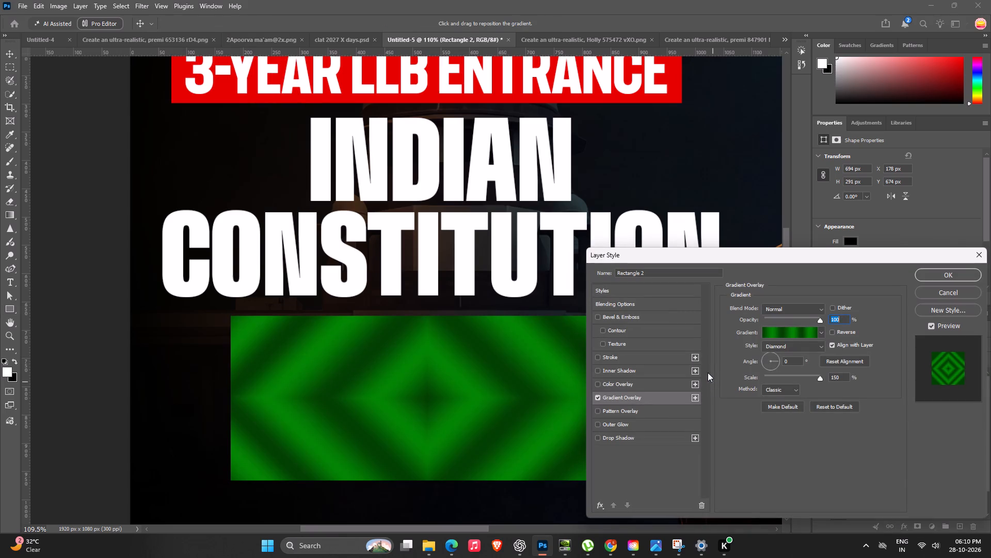
click(790, 328)
scroll(808, 342, down, 11)
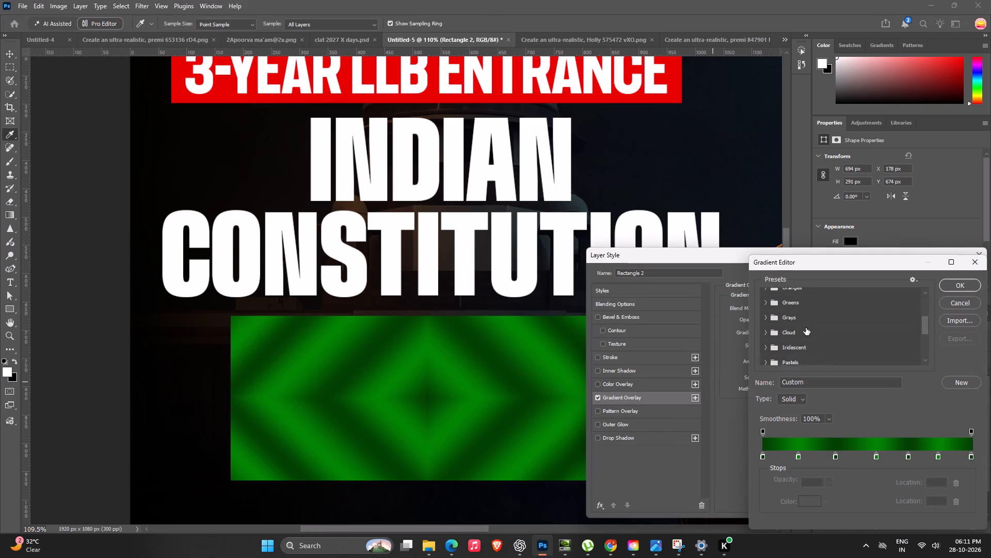
scroll(806, 328, down, 20)
click(765, 347)
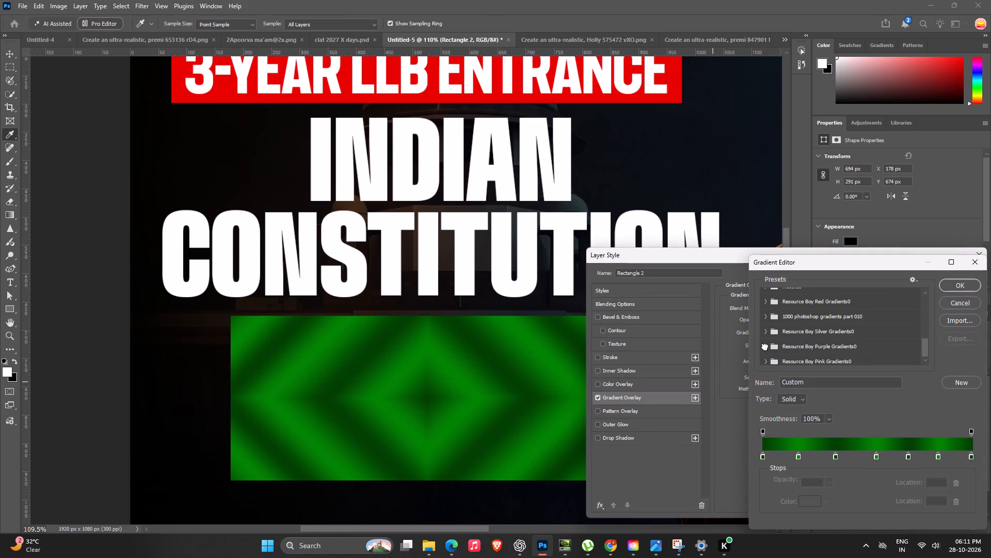
click(771, 309)
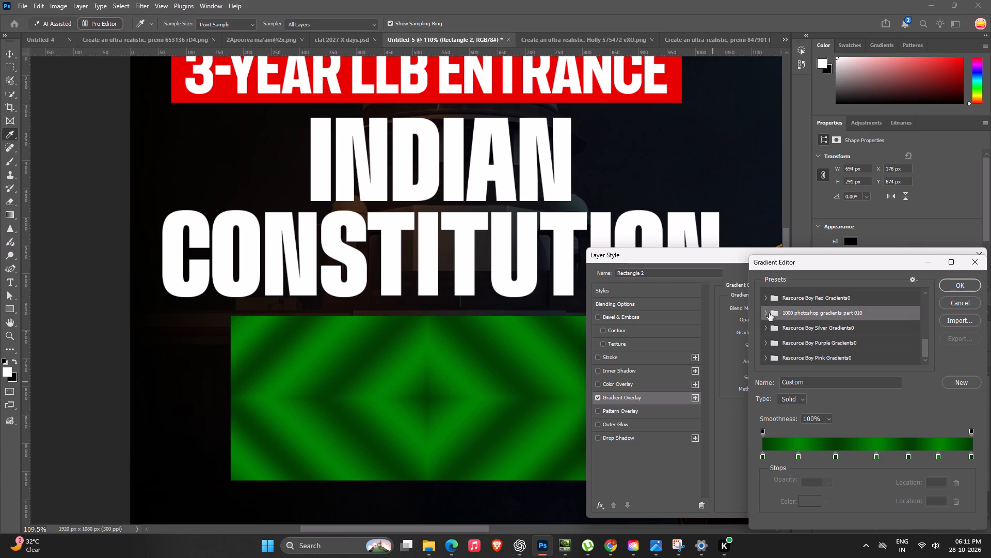
click(765, 316)
click(802, 329)
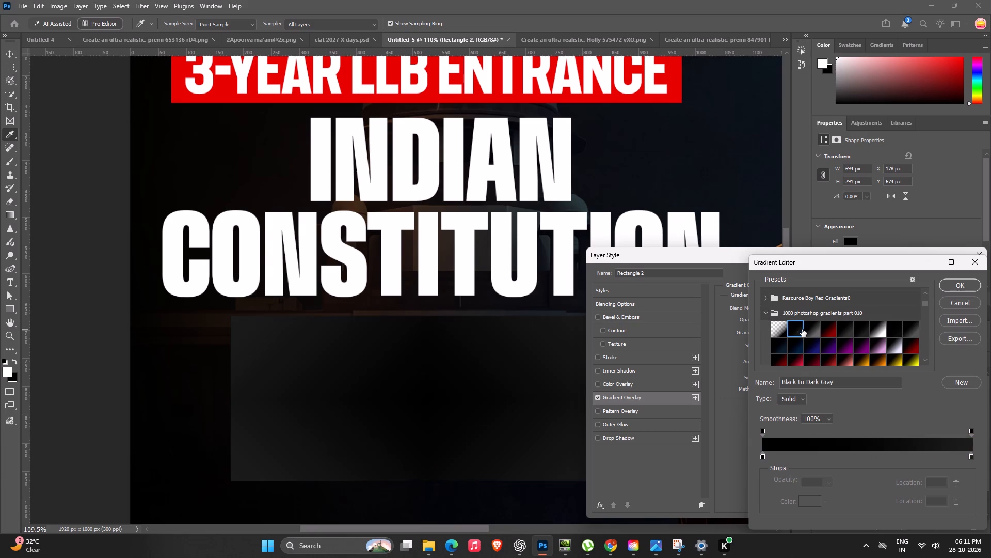
click(805, 329)
click(796, 329)
click(742, 350)
click(946, 285)
click(952, 283)
Change the rectangle's gradient overlay style to Linear and apply the layer style.
click(806, 347)
click(801, 352)
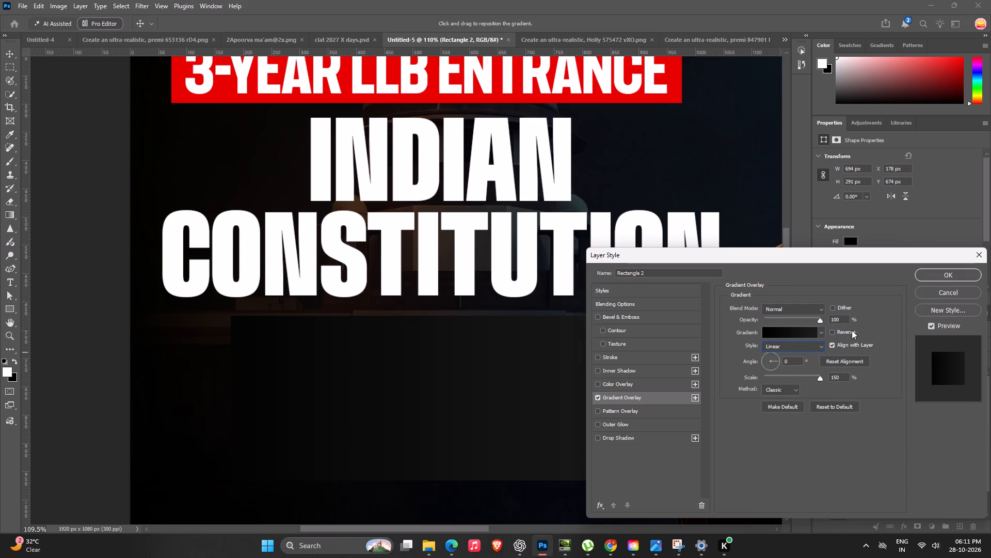
click(942, 270)
Give the black rectangle a white stroke 5 px wide.
scroll(735, 361, down, 2)
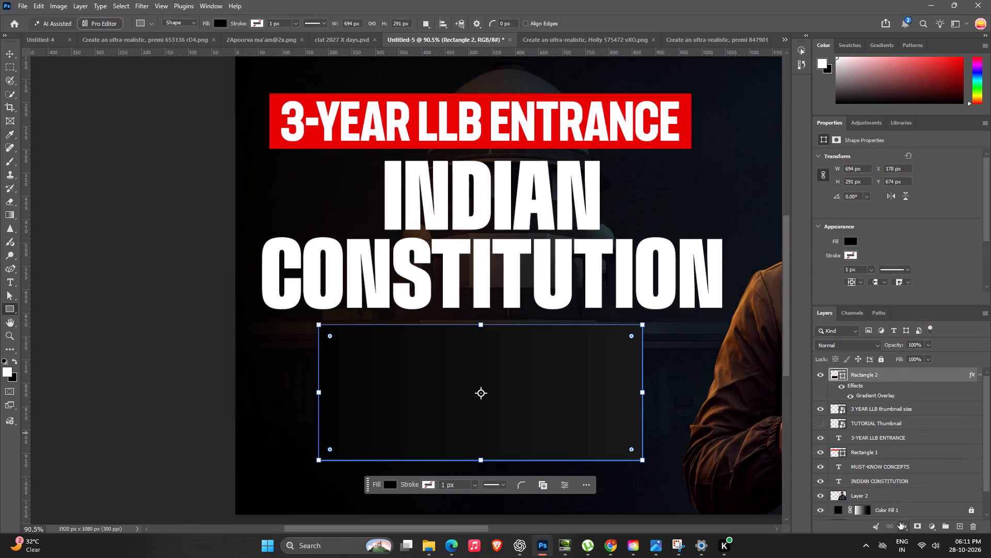
click(900, 522)
double_click(855, 254)
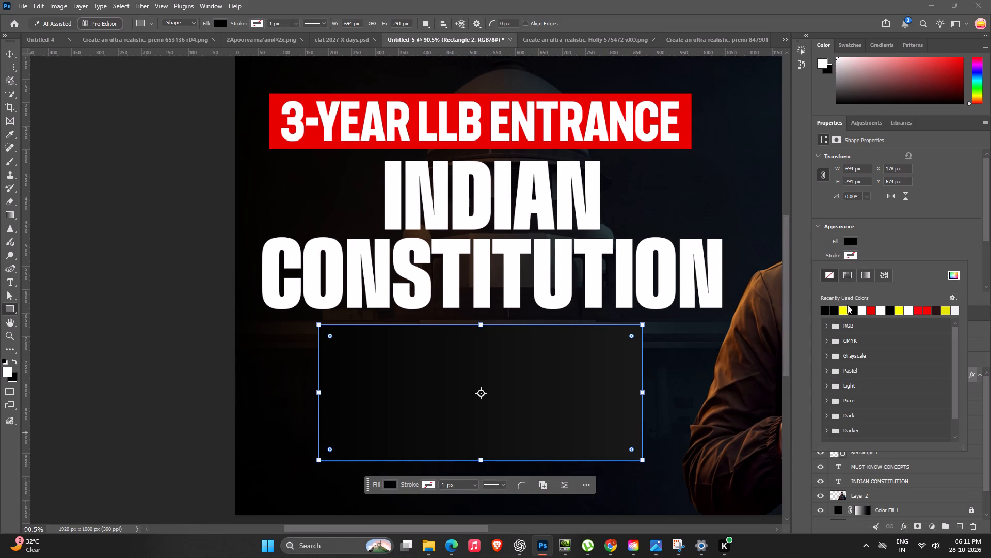
click(879, 309)
click(881, 236)
click(842, 269)
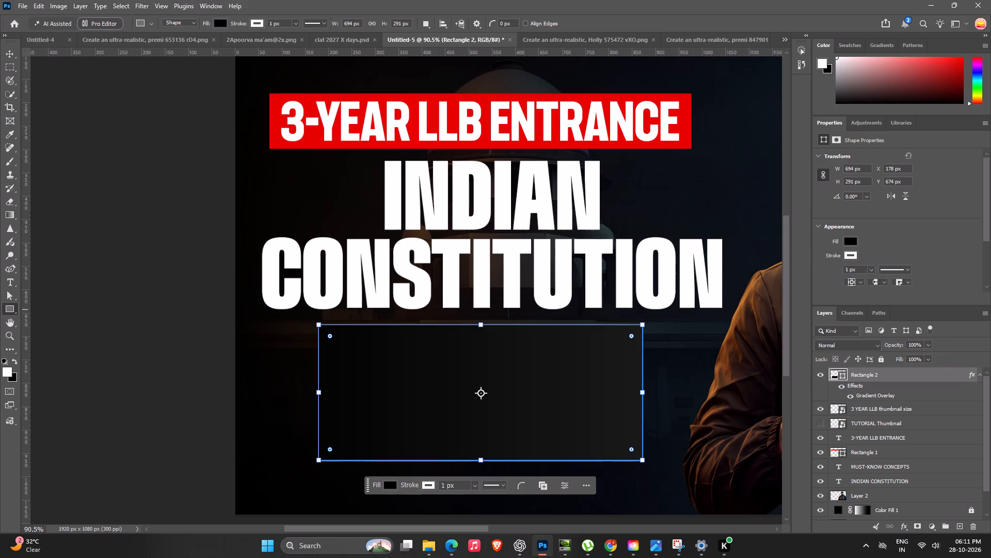
double_click(851, 268)
key(ctrl+a)
key(5)
key(Return)
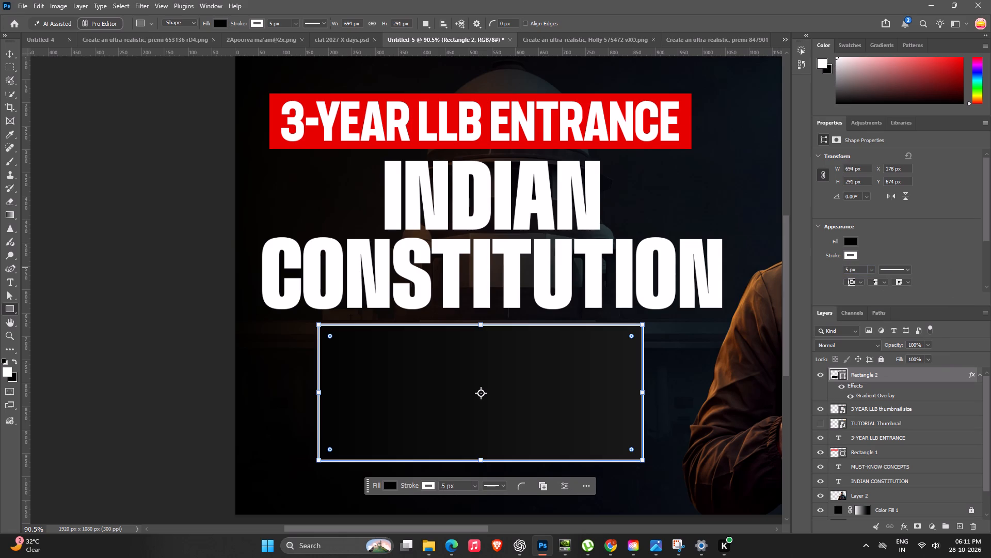
click(140, 310)
click(532, 235)
Reorder the black rectangle's layer to sit directly beneath the MUST-KNOW CONCEPTS text layer.
click(2, 51)
click(38, 136)
scroll(199, 193, down, 5)
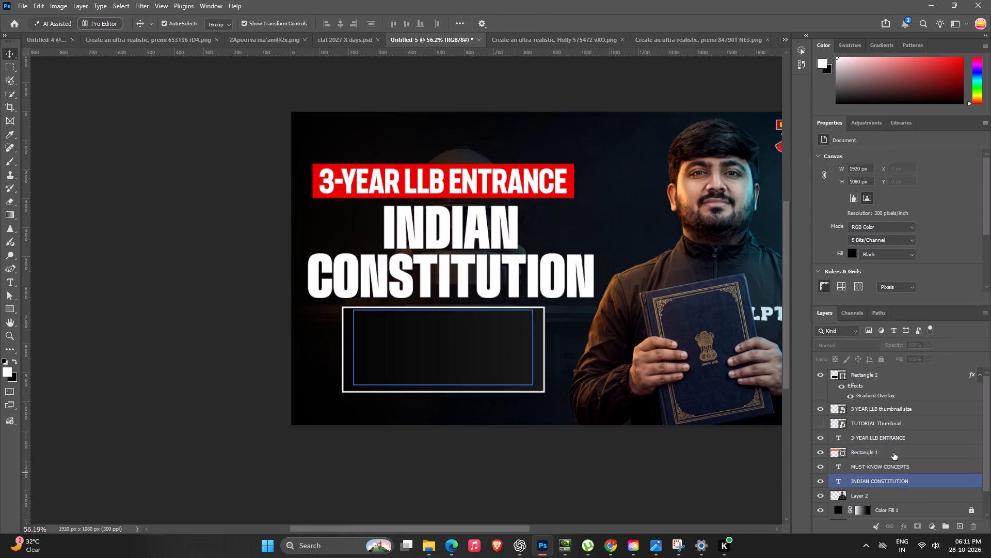
drag(878, 373, 889, 475)
click(481, 451)
Nudge the MUST-KNOW CONCEPTS subtitle slightly down so it sits centred inside the white-outlined box.
scroll(487, 386, up, 5)
drag(476, 355, 476, 359)
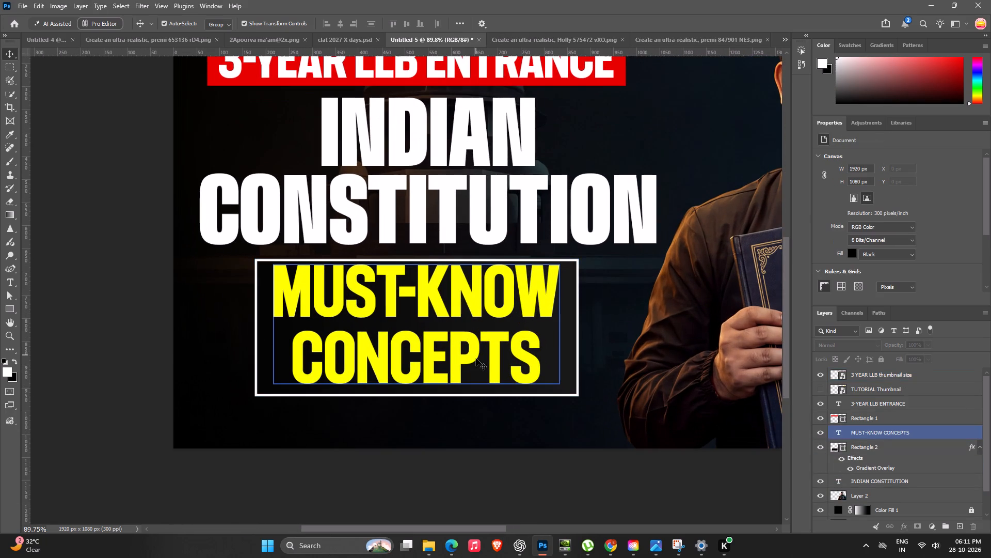
drag(476, 359, 476, 361)
scroll(474, 360, down, 15)
click(282, 347)
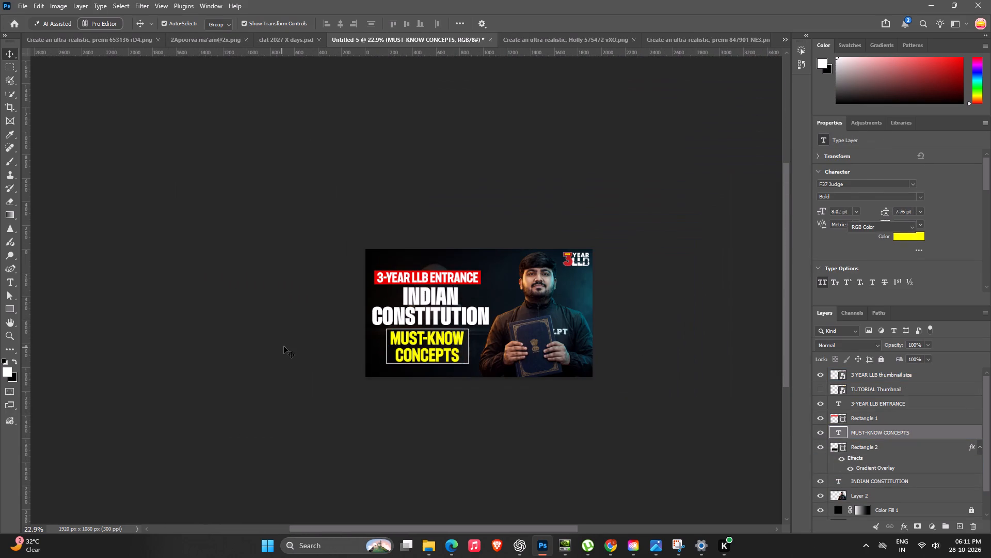
Add a linear 90° gradient fill layer fading from black to transparent, with the transparent opacity stop at location 16.
scroll(545, 291, up, 3)
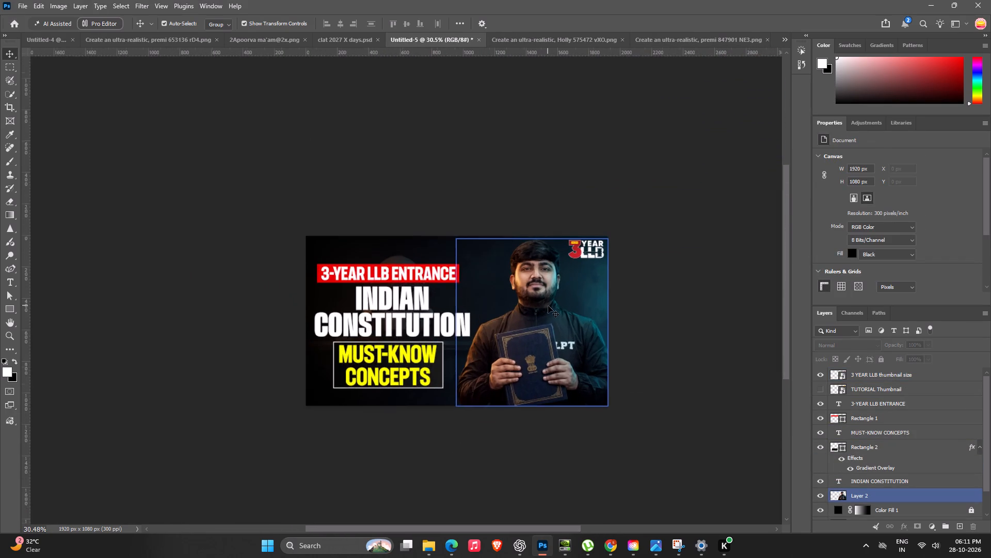
scroll(548, 306, up, 2)
click(929, 522)
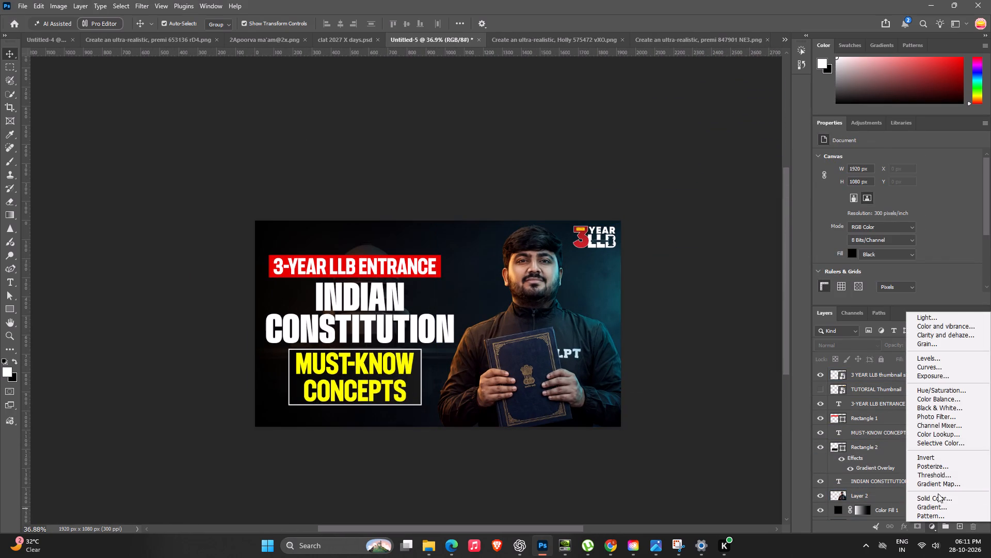
click(939, 505)
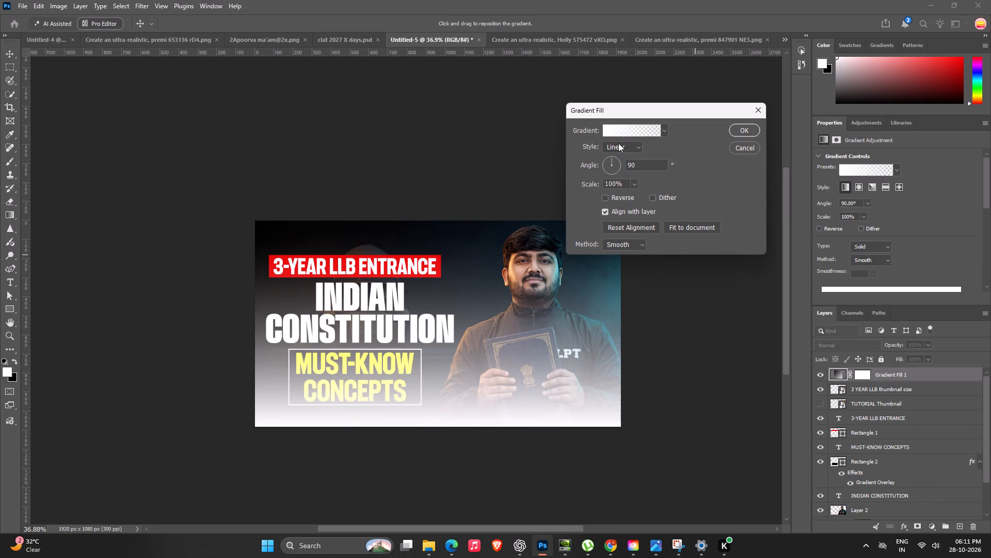
click(618, 136)
click(762, 457)
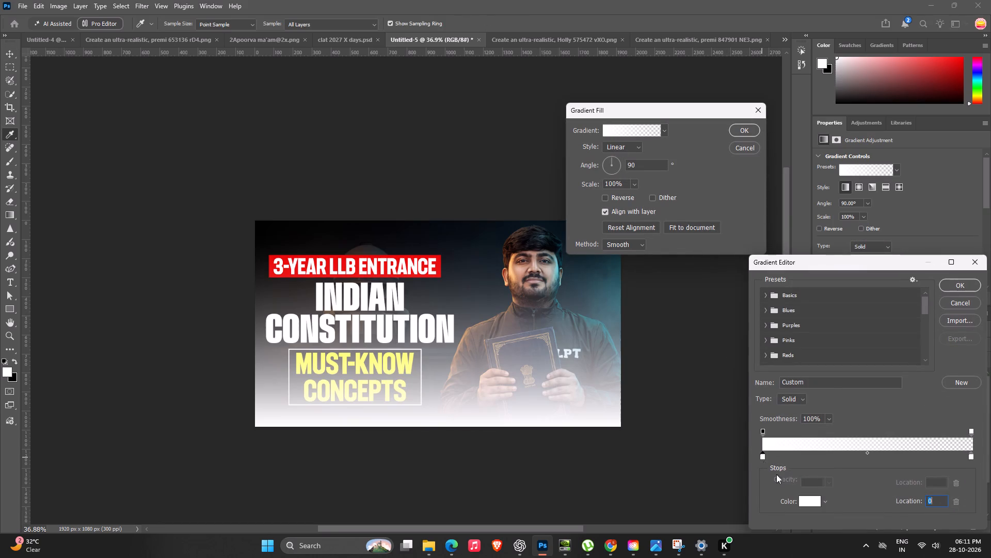
click(803, 499)
drag(640, 427, 550, 521)
click(857, 318)
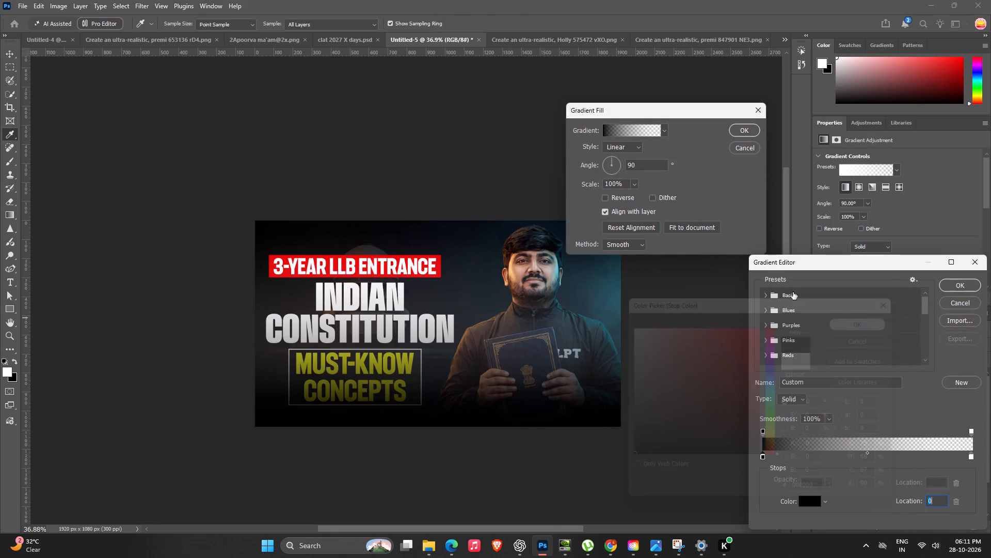
click(661, 132)
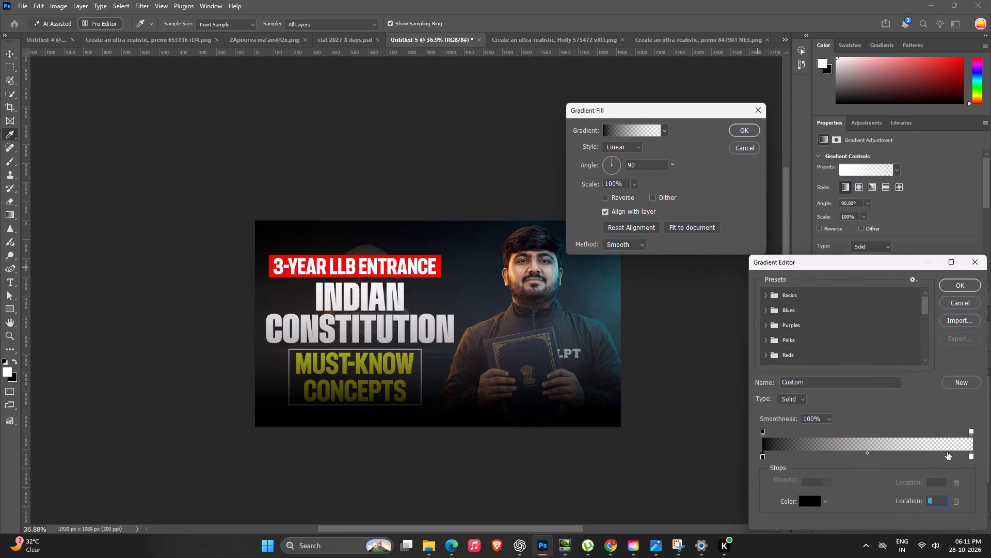
drag(970, 433, 797, 433)
click(962, 289)
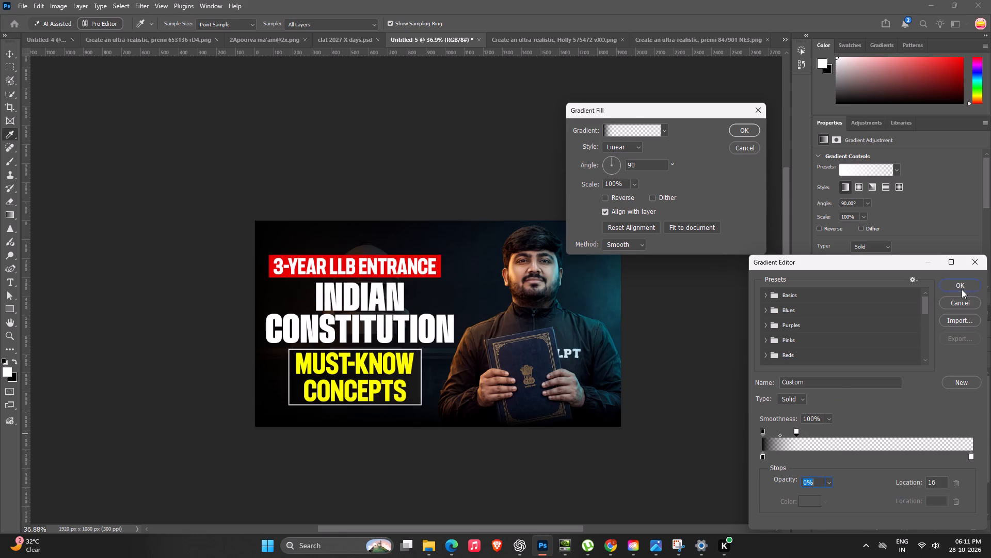
click(736, 133)
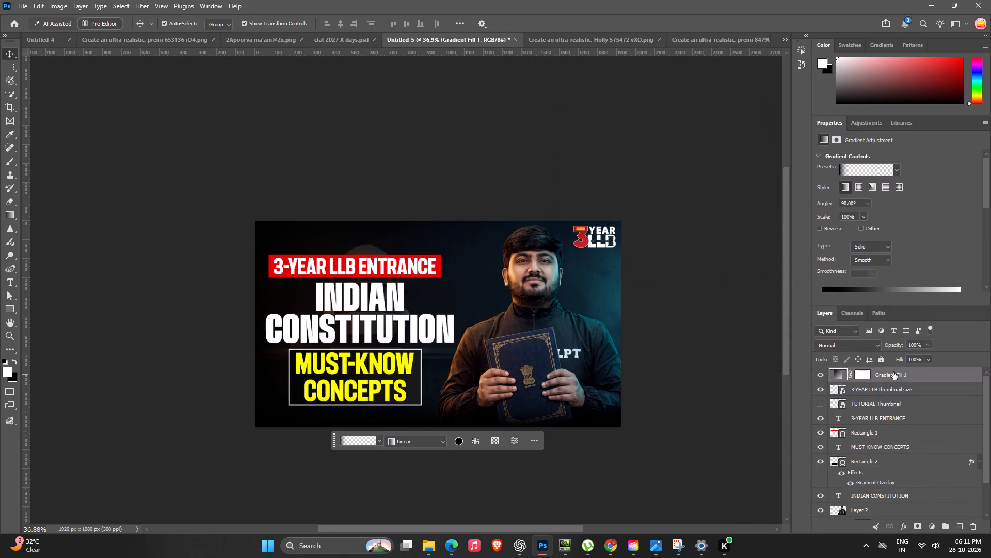
Move the gradient fill layer beneath the INDIAN CONSTITUTION text layer, just above the teacher image.
drag(893, 375, 894, 506)
click(715, 427)
scroll(304, 318, up, 3)
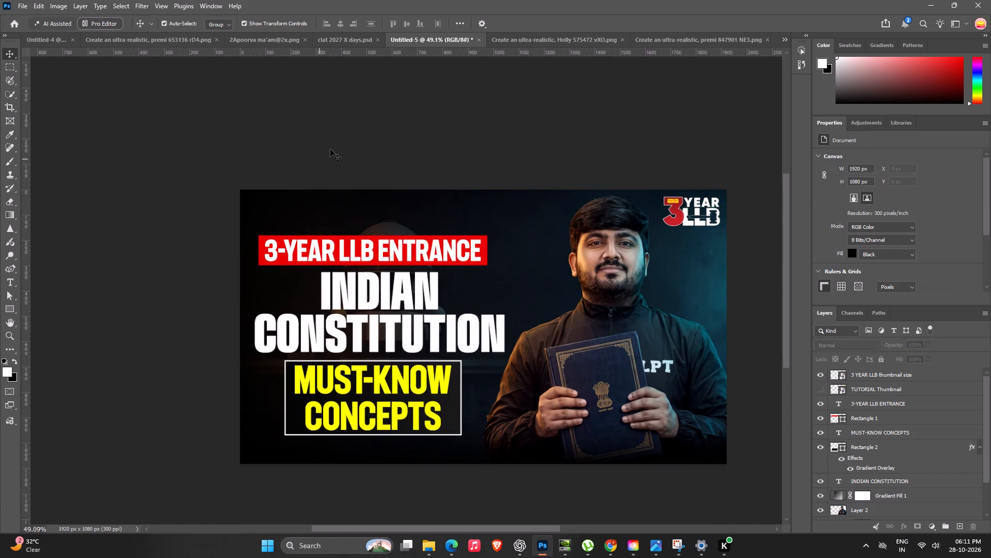
Scale the headline texts, red banner and subtitle box together to about 106% and shift them slightly up and right.
drag(337, 141, 386, 444)
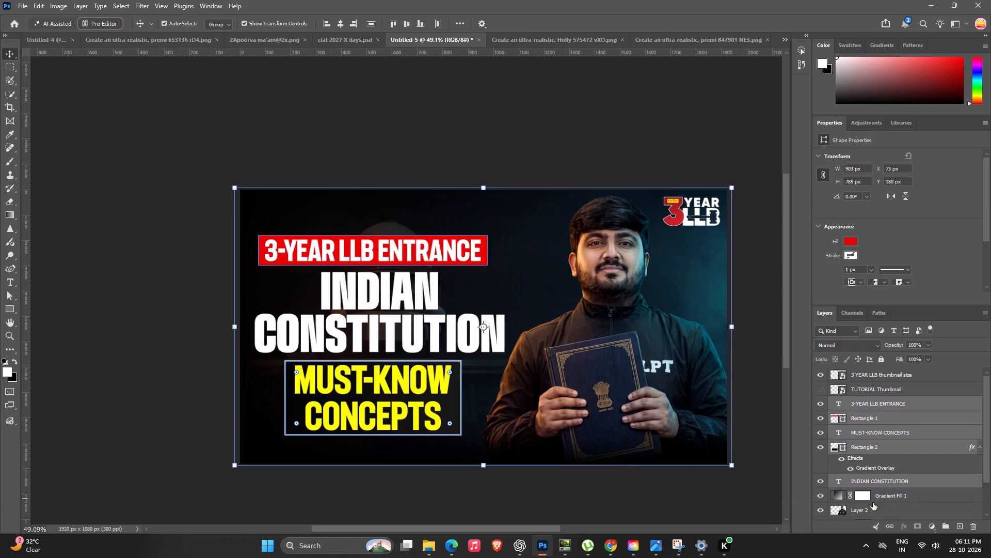
scroll(895, 502, down, 4)
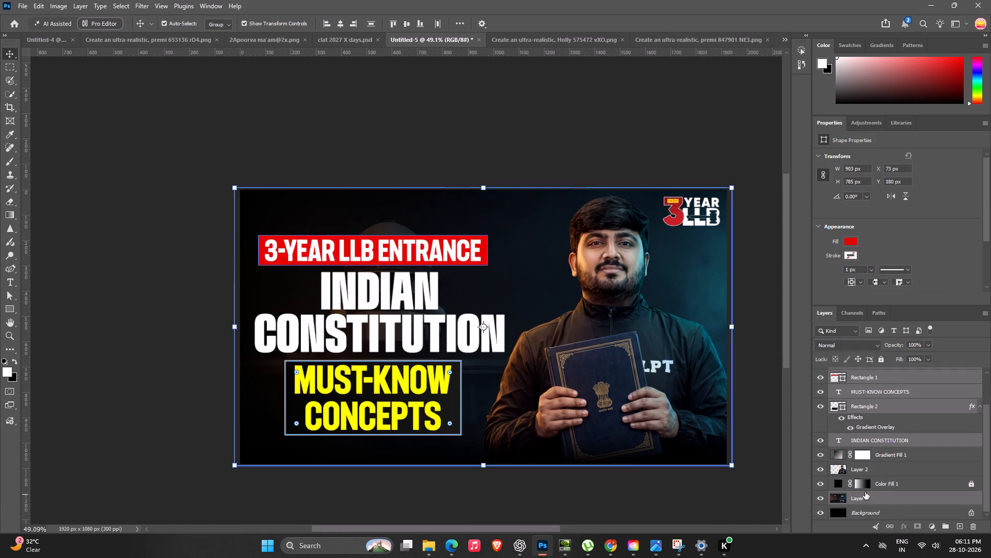
drag(733, 326, 747, 326)
key(ctrl+z)
click(614, 23)
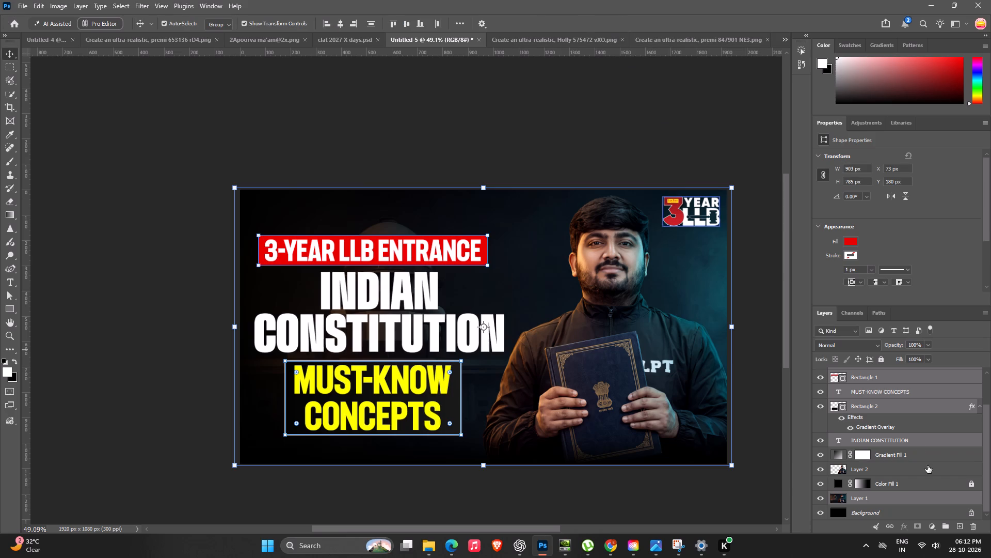
ctrl+click(930, 499)
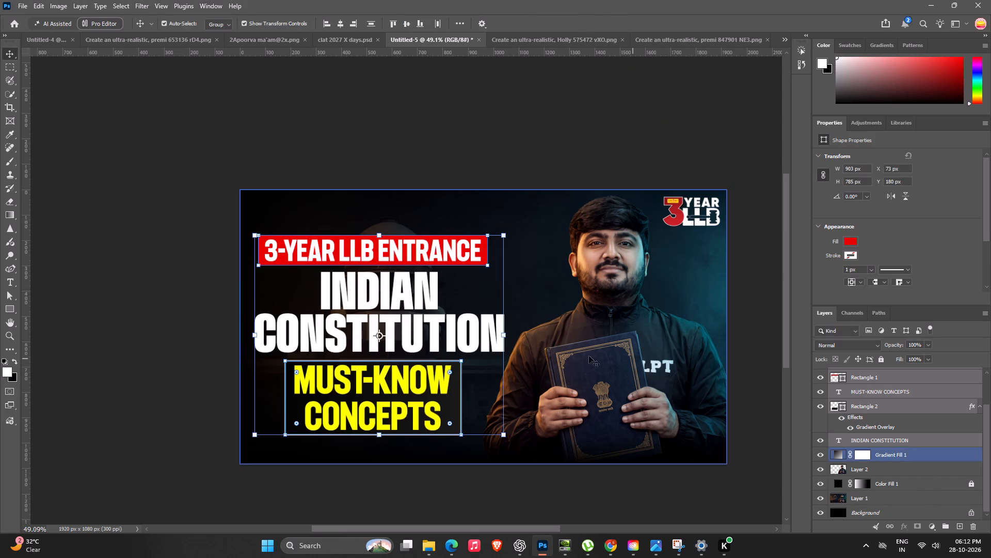
drag(381, 435, 381, 447)
drag(391, 419, 393, 400)
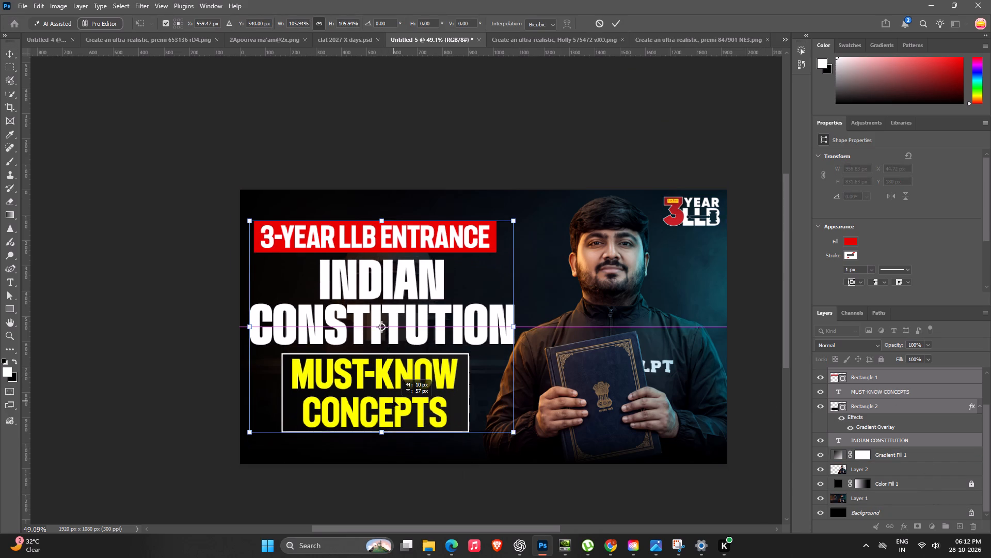
drag(393, 400, 396, 406)
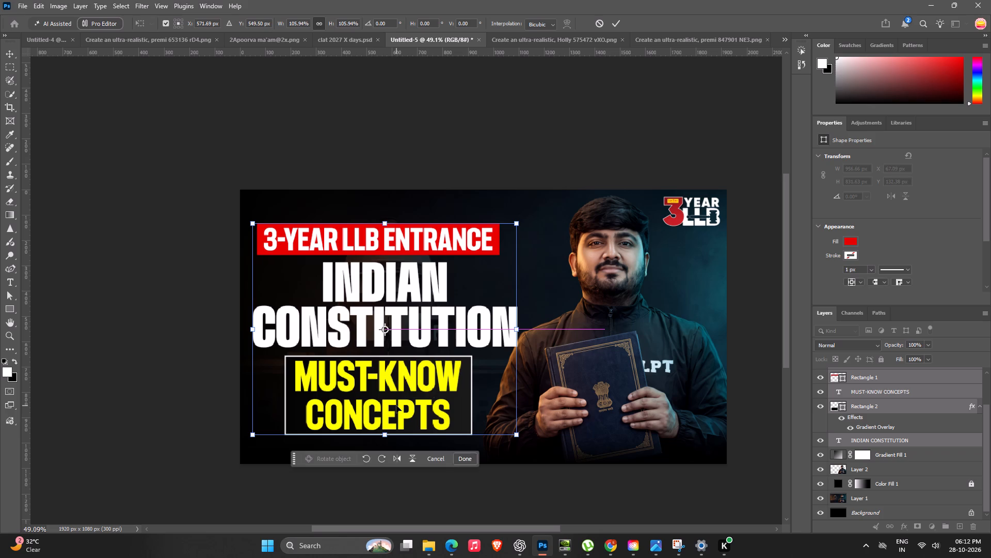
key(Return)
key(ctrl+0)
scroll(418, 267, down, 7)
click(115, 230)
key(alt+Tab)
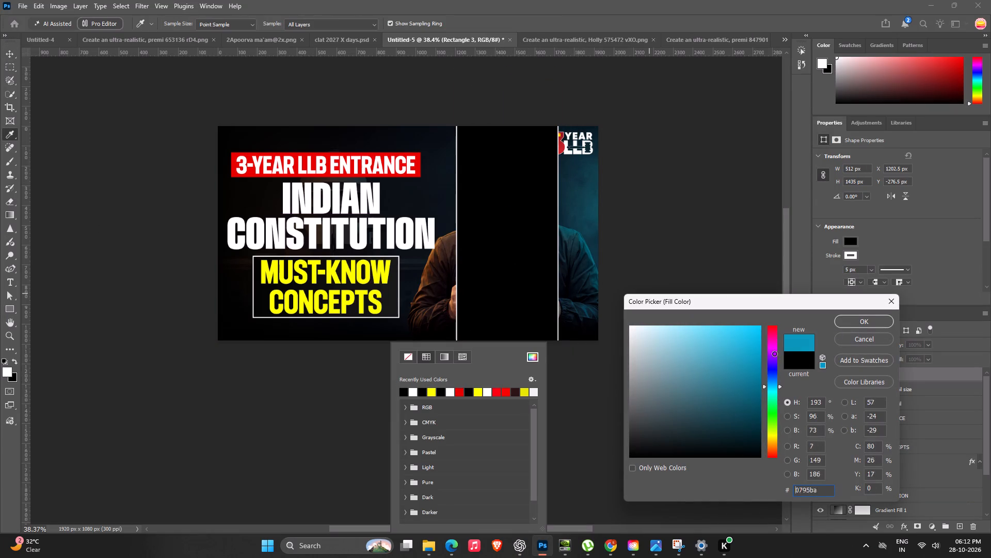
drag(774, 353, 789, 347)
click(851, 320)
click(848, 254)
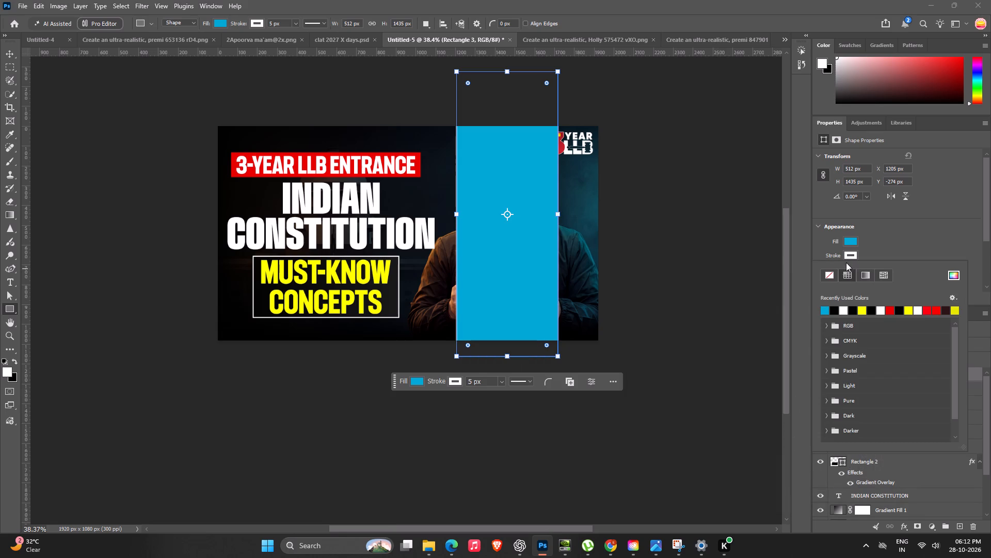
click(834, 271)
click(888, 240)
Set the tall rectangle layer's blend mode to Color Dodge.
click(851, 348)
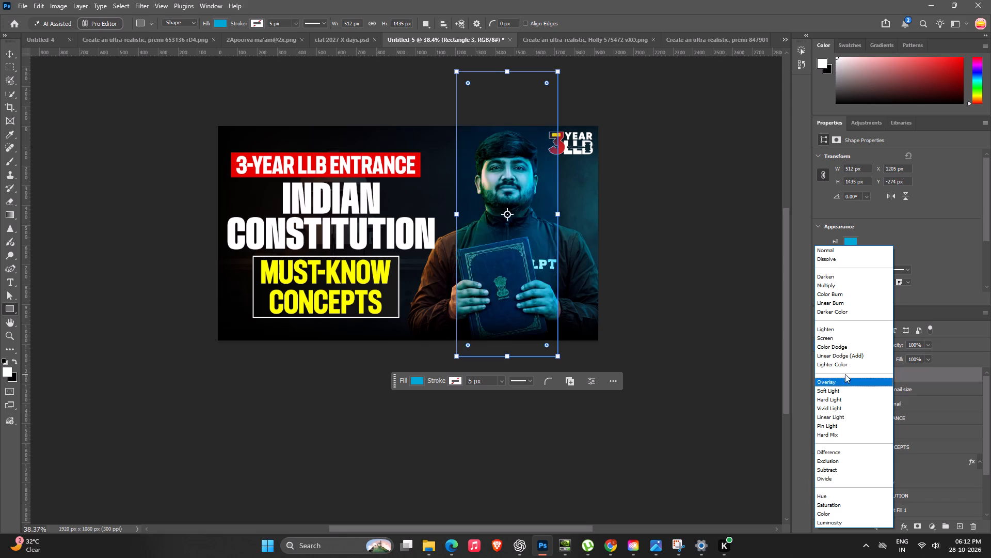
click(845, 350)
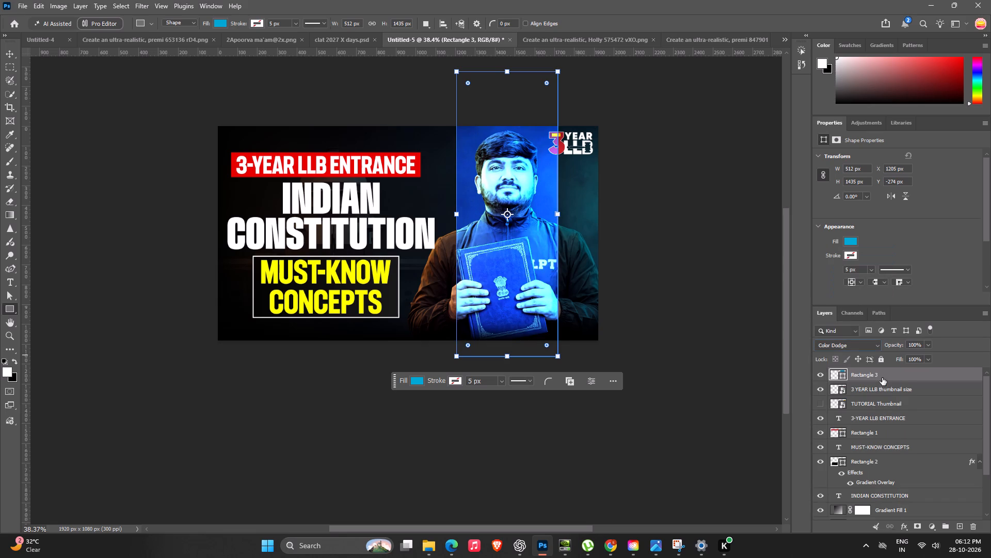
Move the rectangle layer beneath the teacher image layer, just above Color Fill 1.
drag(882, 378, 889, 503)
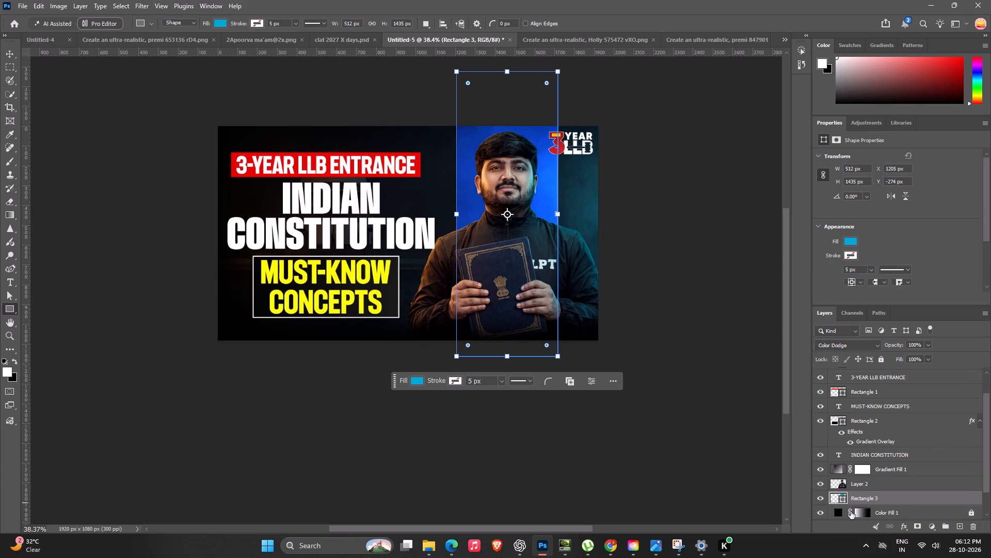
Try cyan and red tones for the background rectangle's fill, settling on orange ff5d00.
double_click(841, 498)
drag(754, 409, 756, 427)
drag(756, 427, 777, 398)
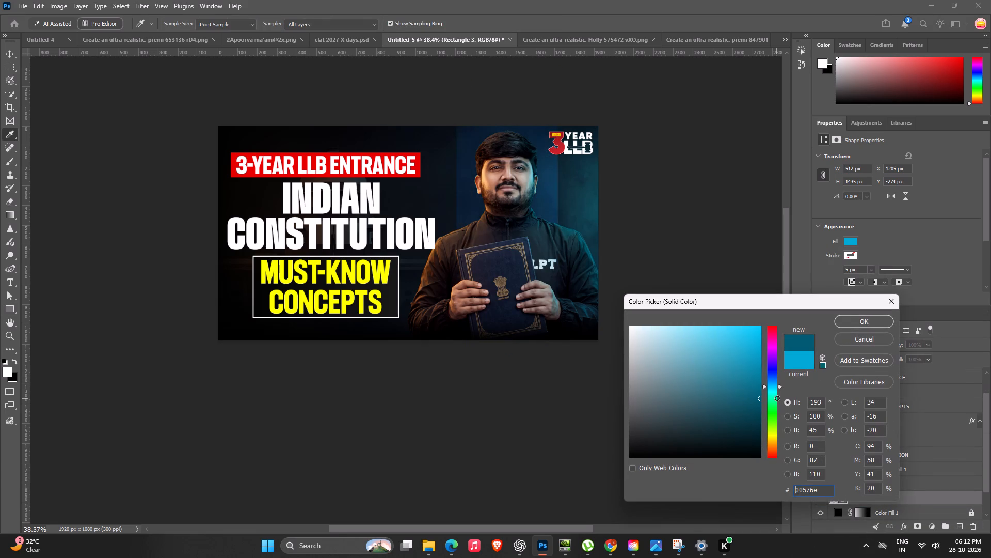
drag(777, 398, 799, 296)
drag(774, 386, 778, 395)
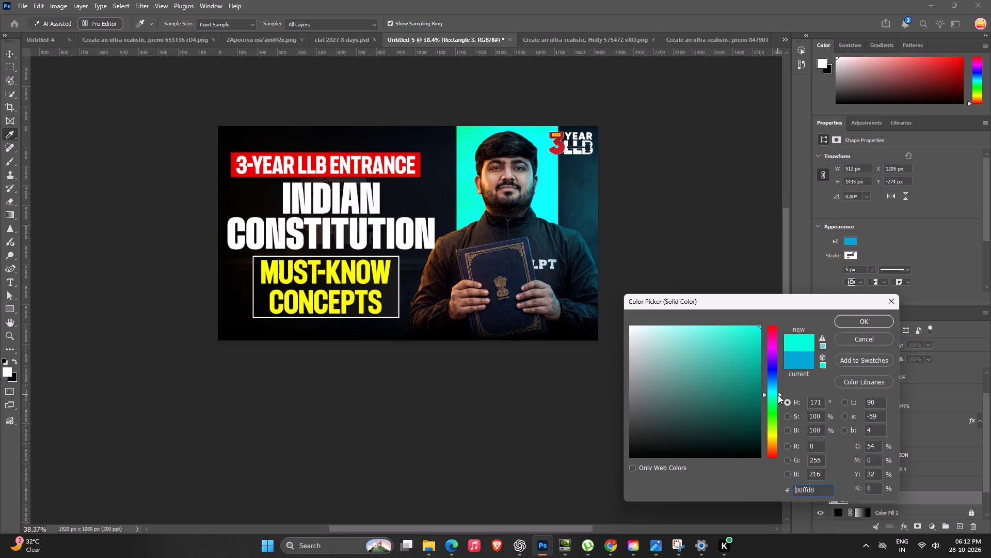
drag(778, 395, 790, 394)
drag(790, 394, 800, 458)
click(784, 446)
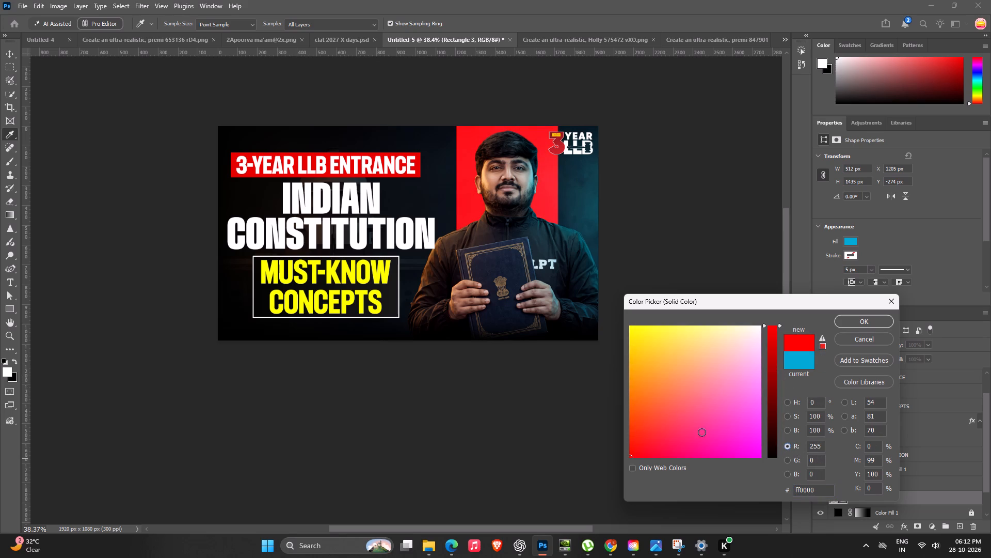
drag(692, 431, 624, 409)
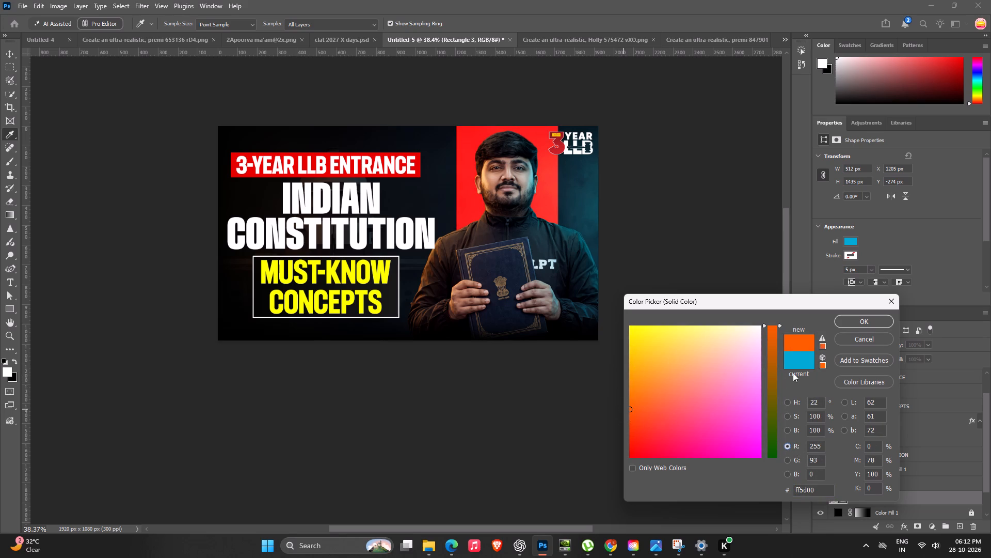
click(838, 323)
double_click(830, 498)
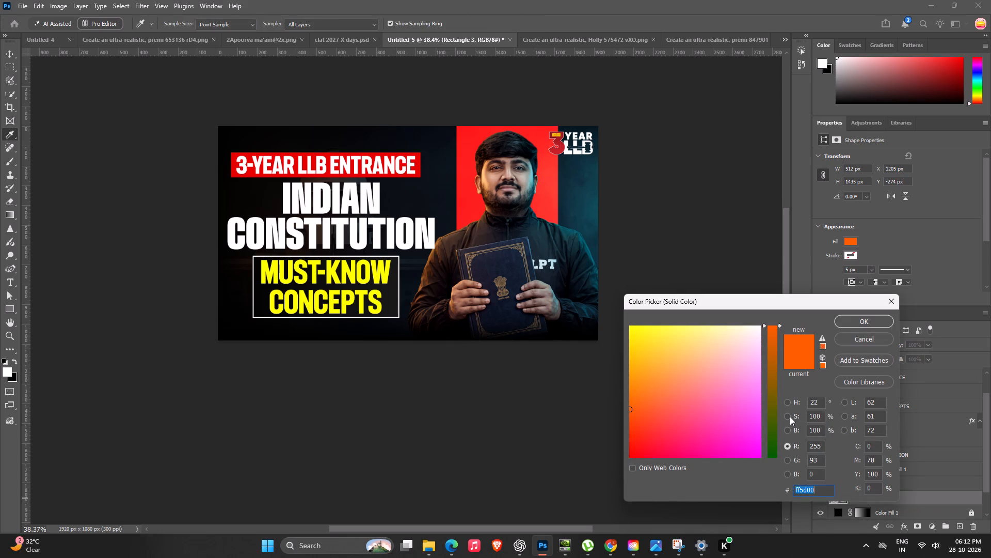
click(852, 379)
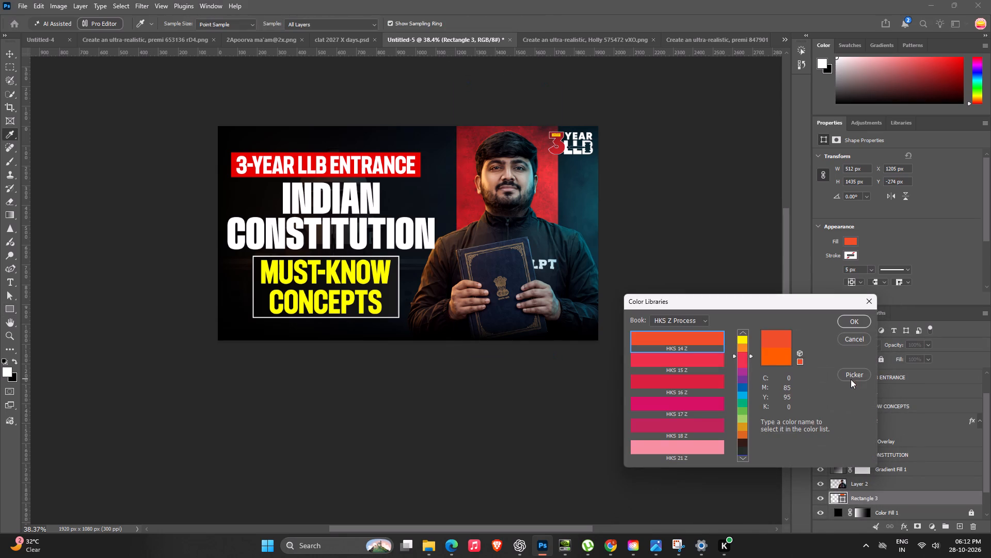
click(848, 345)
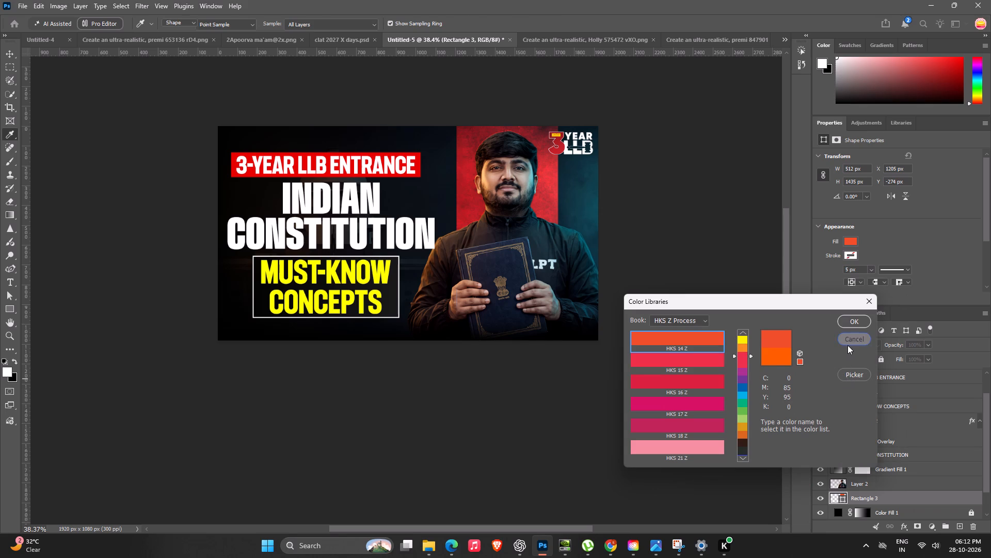
Recolour the rectangle behind the teacher to a dark amber with hue 35°, close to c07100.
double_click(839, 499)
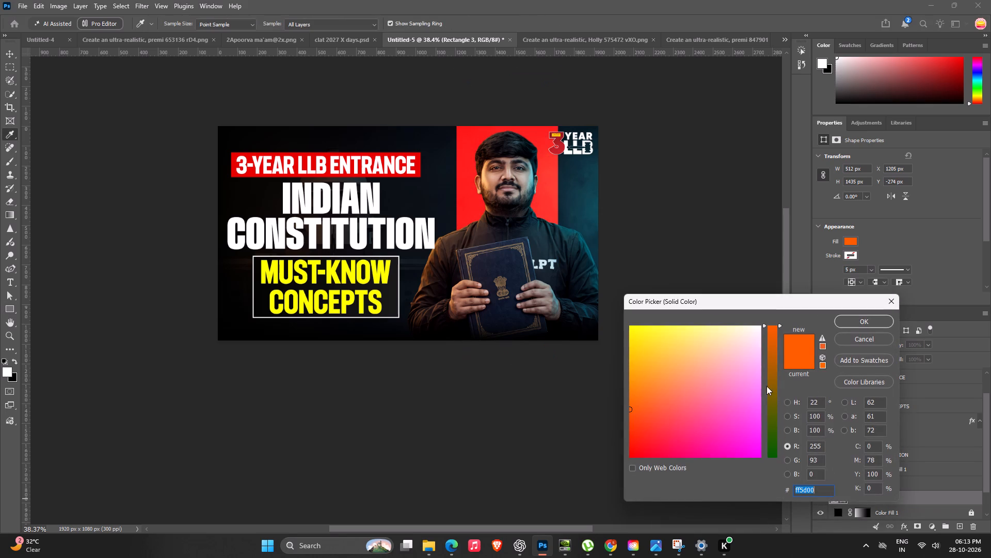
click(854, 360)
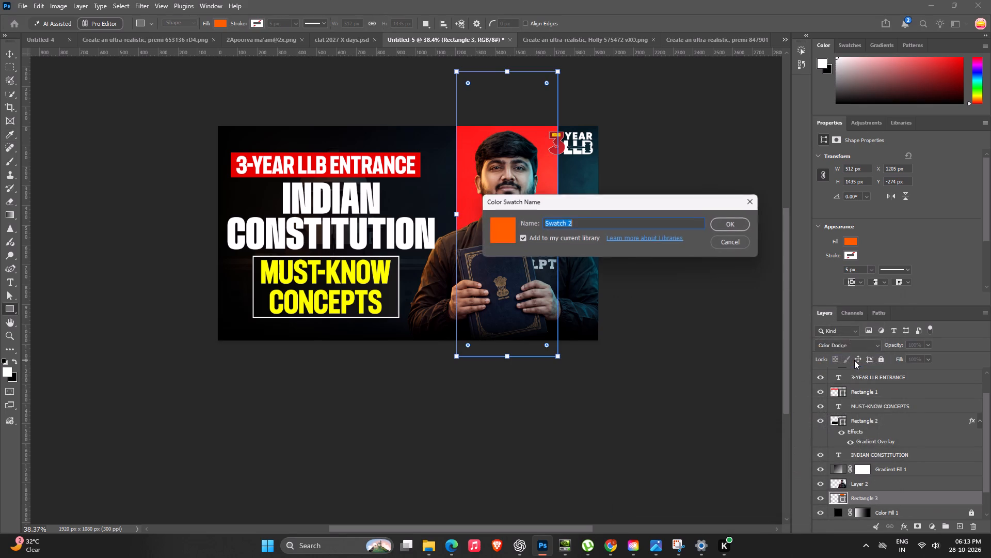
click(742, 249)
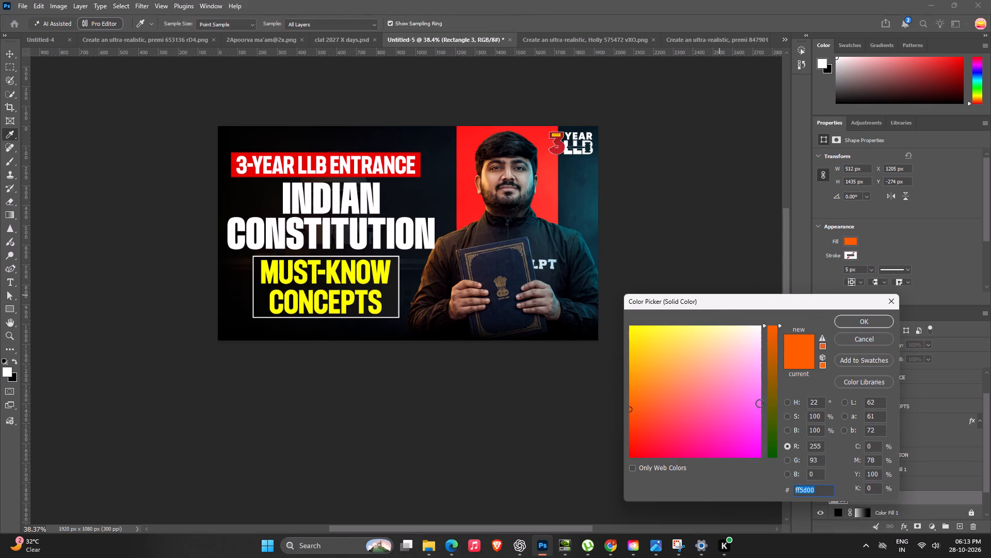
double_click(765, 462)
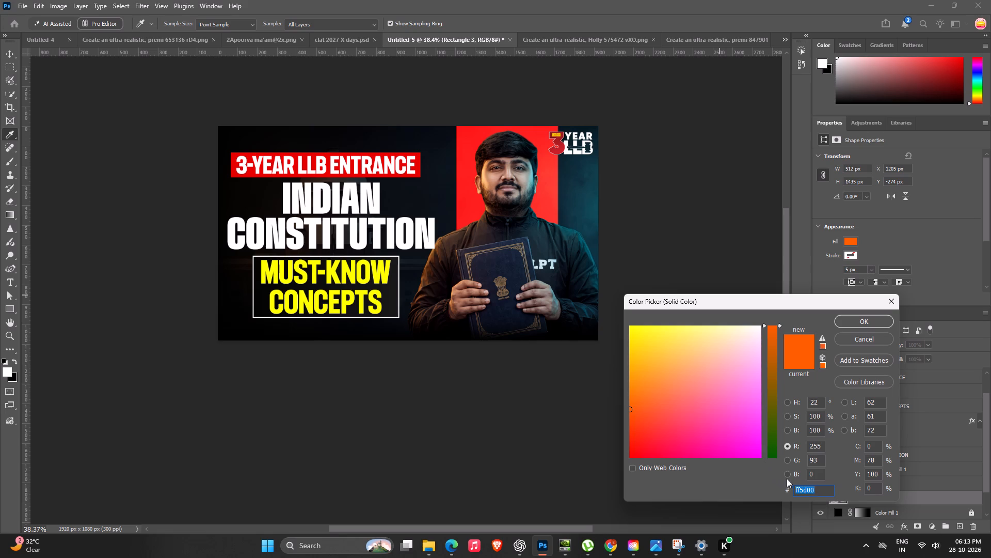
click(788, 474)
click(789, 461)
click(793, 446)
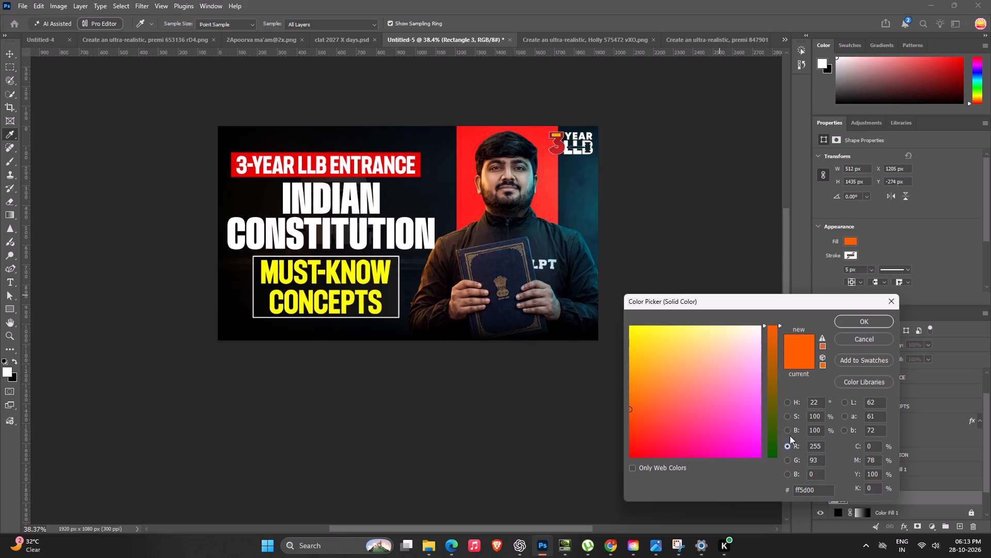
click(788, 428)
click(789, 412)
click(790, 400)
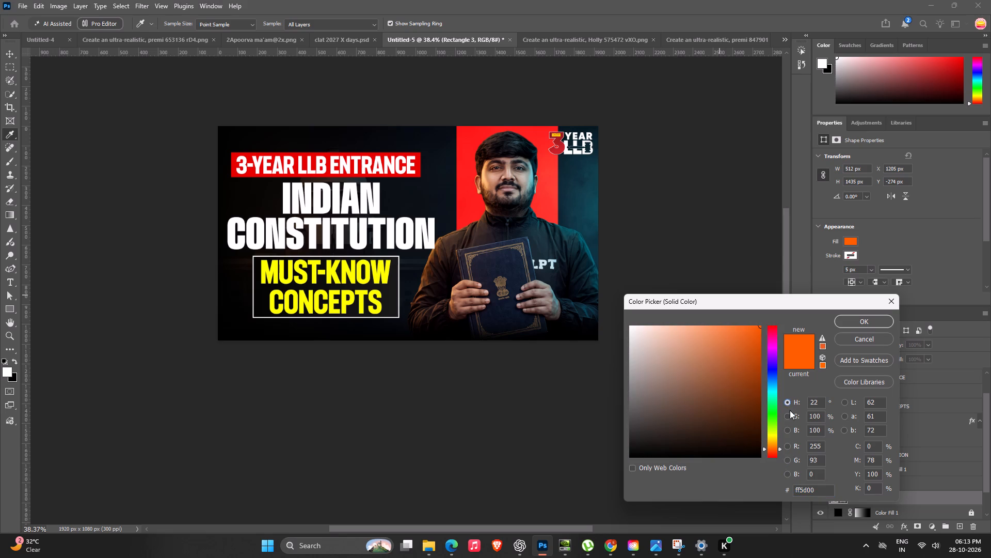
drag(768, 395, 773, 381)
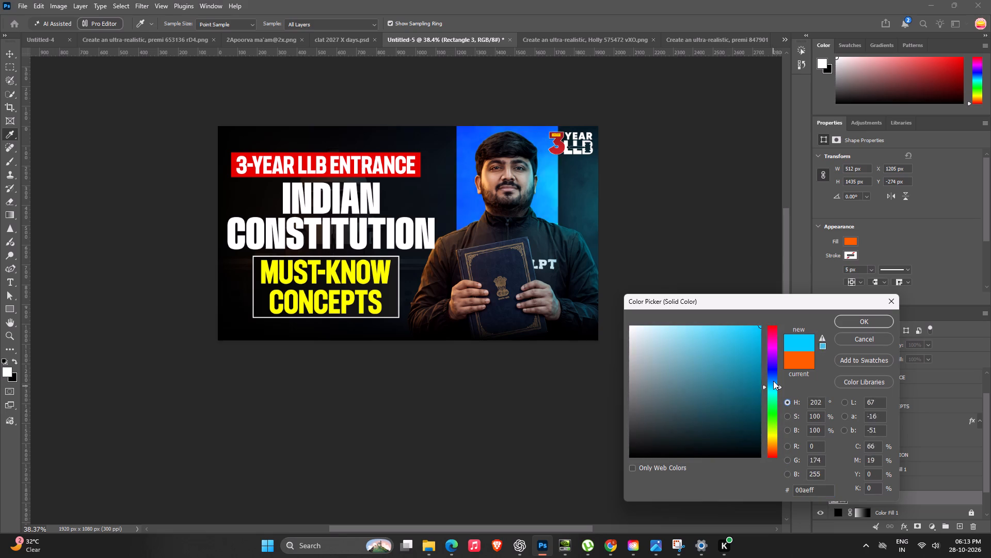
drag(773, 381, 770, 448)
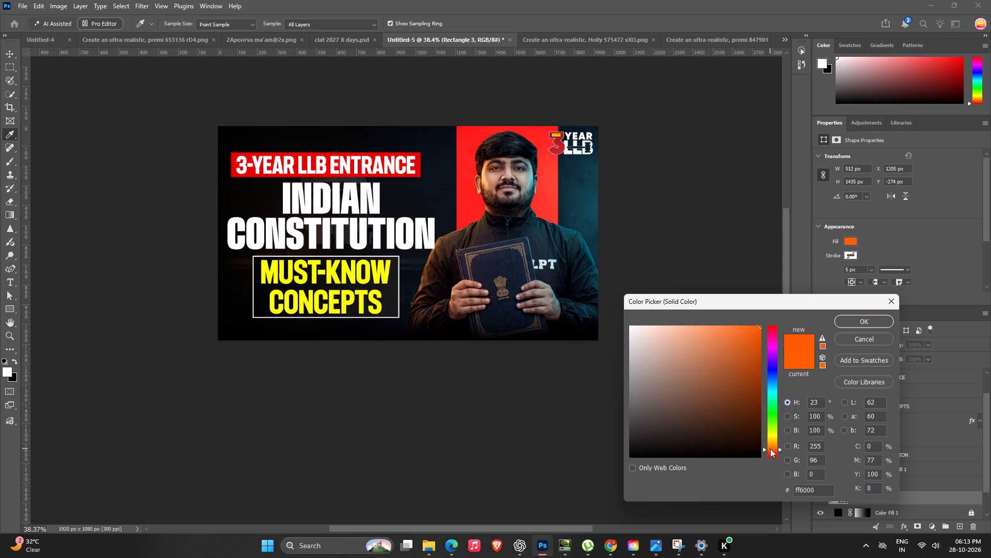
drag(770, 448, 770, 444)
drag(751, 402, 774, 357)
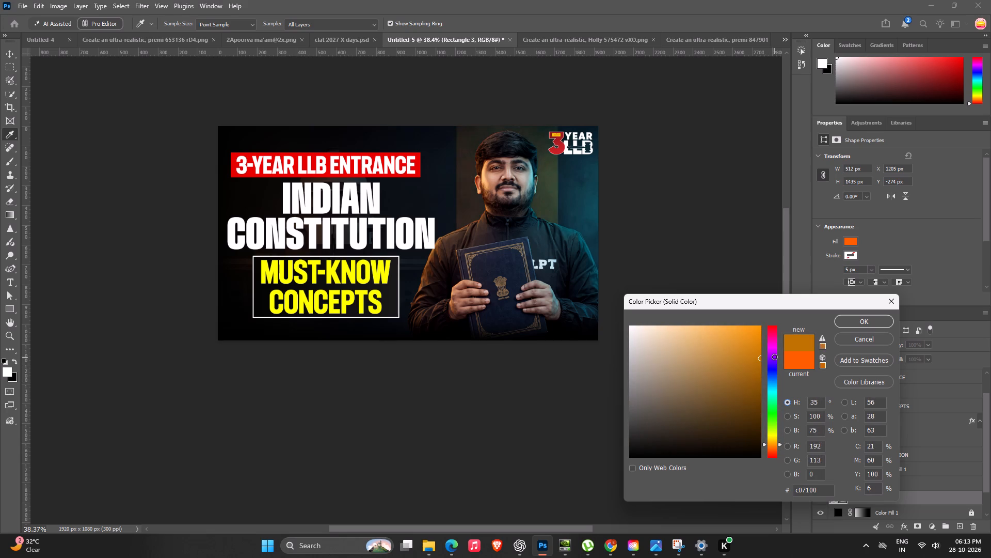
drag(774, 357, 779, 360)
click(864, 323)
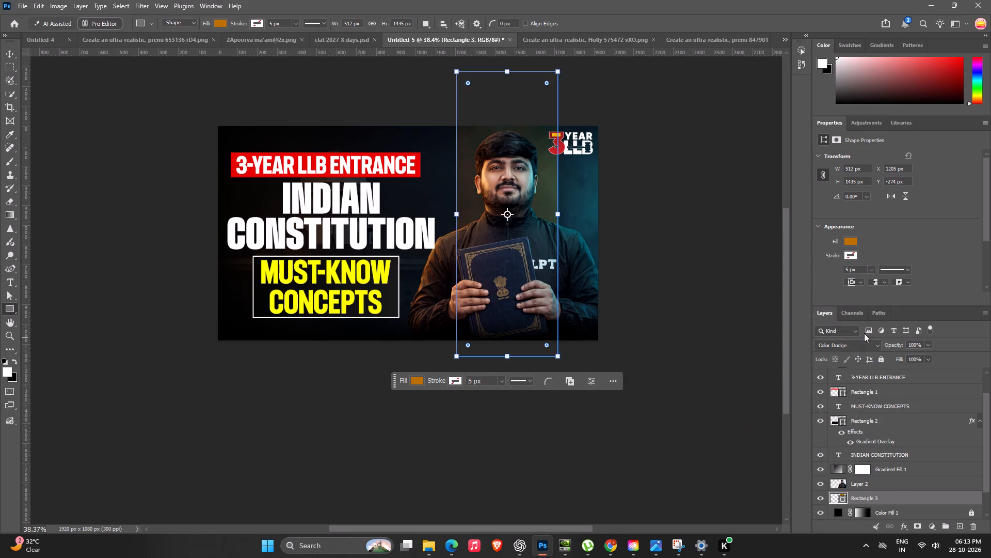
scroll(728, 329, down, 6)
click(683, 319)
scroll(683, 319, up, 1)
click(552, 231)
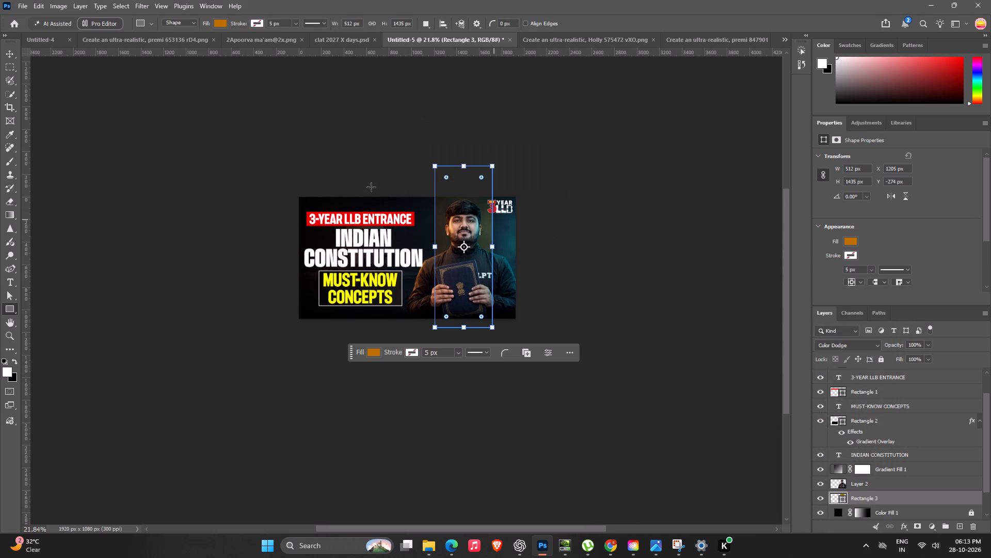
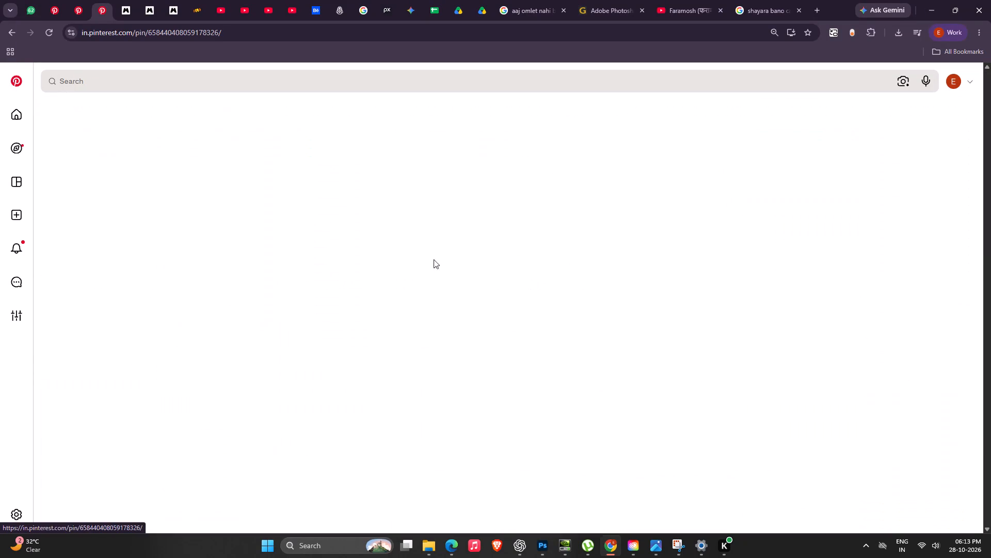
Open the pin with glowing orange vertical streaks on black and copy its image.
right_click(222, 230)
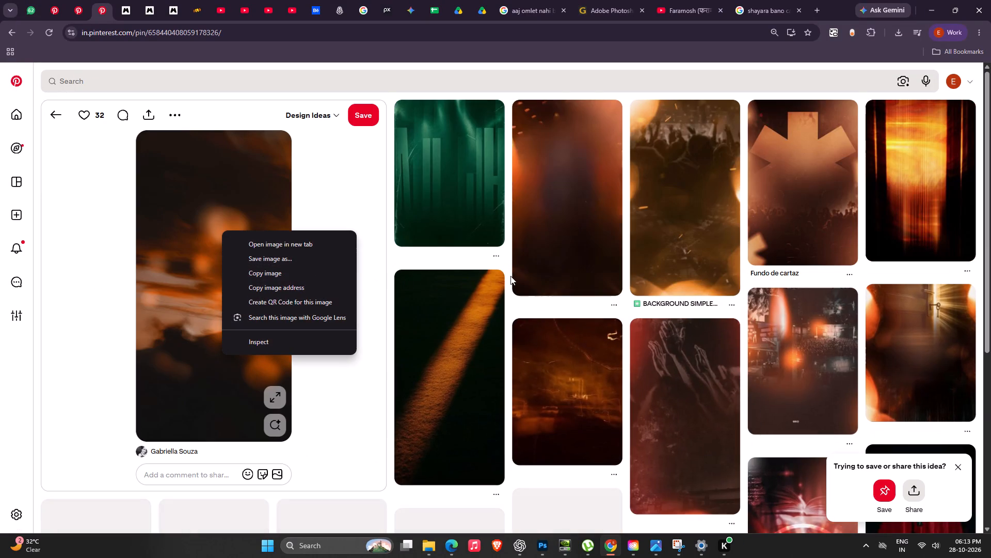
click(906, 184)
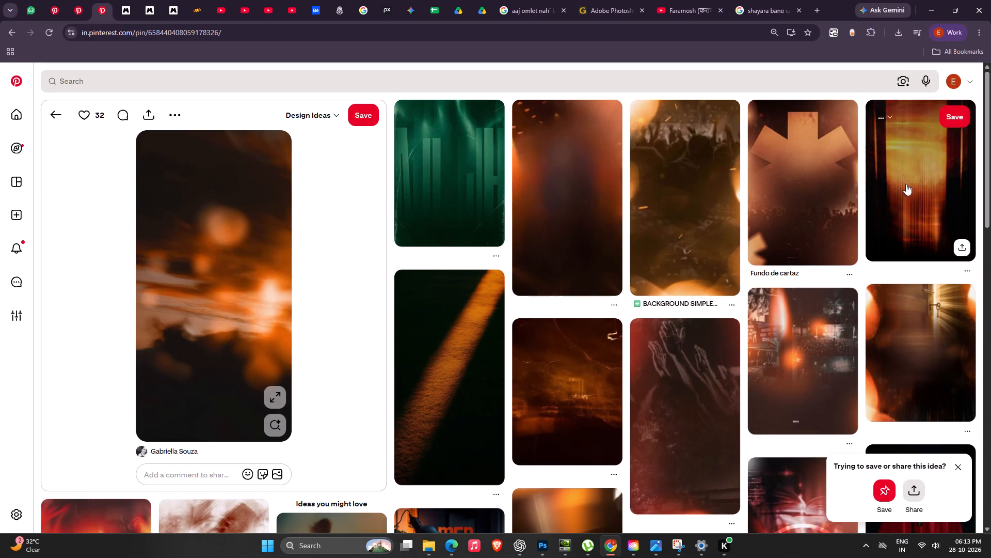
right_click(193, 202)
click(224, 249)
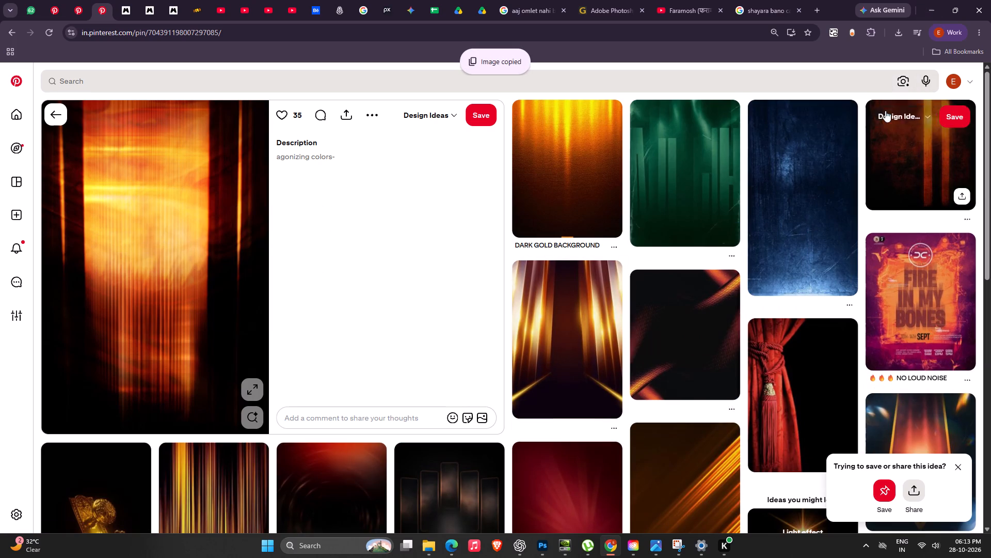
Switch to Photoshop, paste the streaks image, enlarge it to about 209% and position its lower part across the whole canvas.
click(929, 0)
key(ctrl+v)
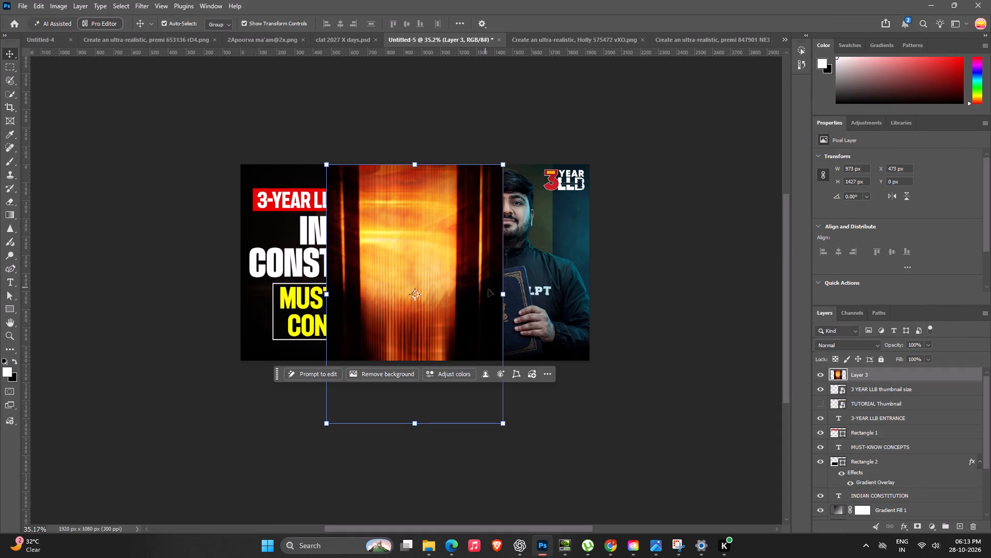
drag(502, 297, 695, 312)
drag(622, 350, 526, 163)
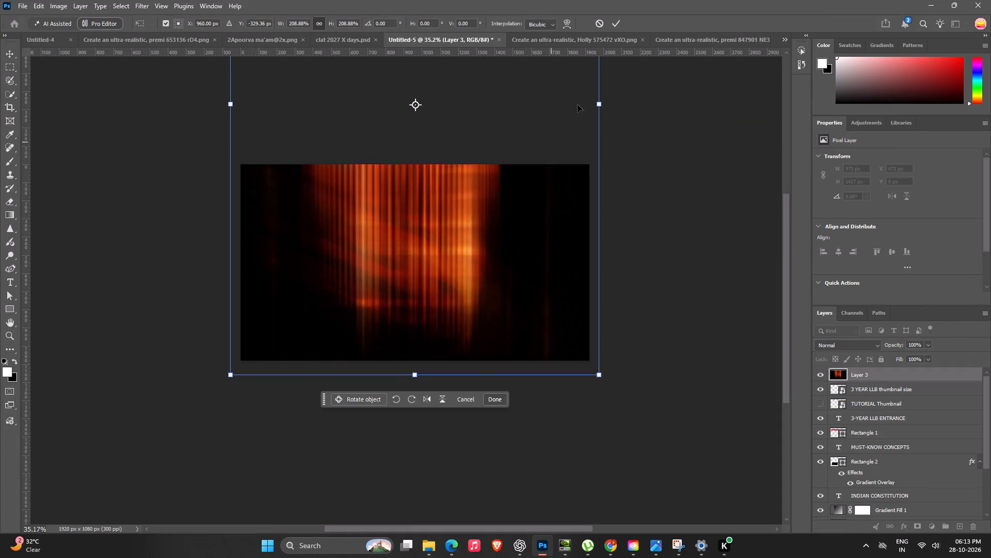
click(612, 24)
Move the streaks layer down the stack to sit directly beneath Color Fill 1, above Layer 1.
drag(869, 373, 875, 493)
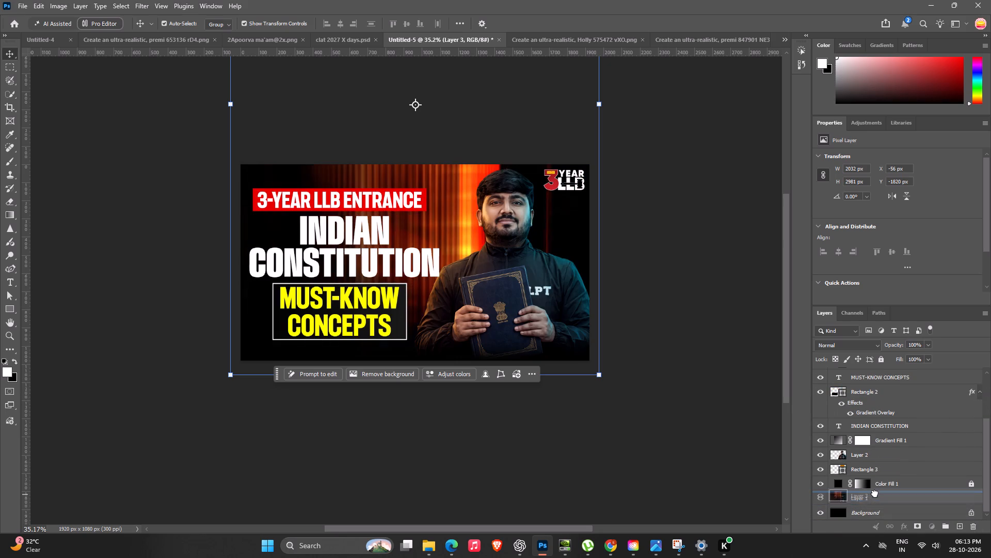
drag(875, 493, 875, 492)
Preview other blend modes for the streaks layer, keep Normal, and lower its opacity to about 32%.
click(828, 342)
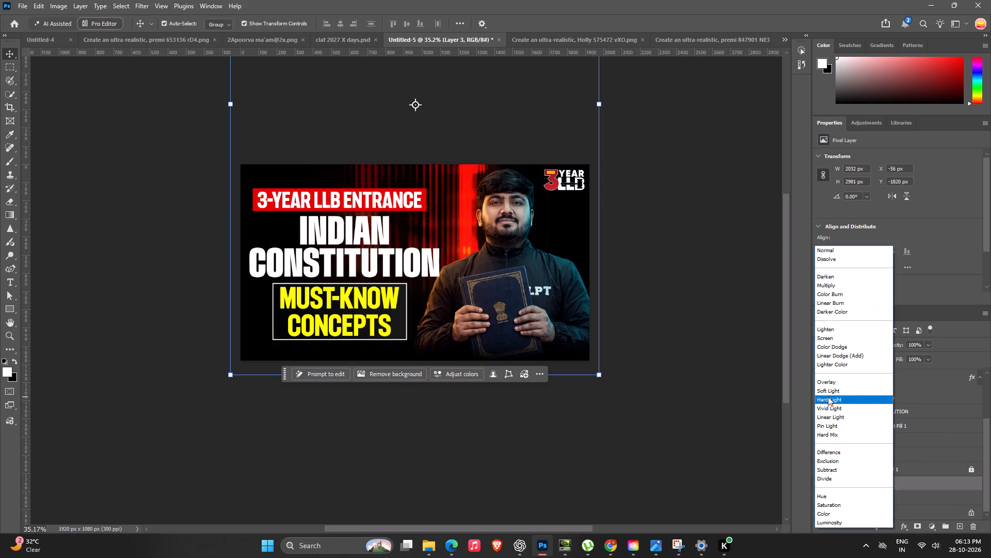
click(791, 497)
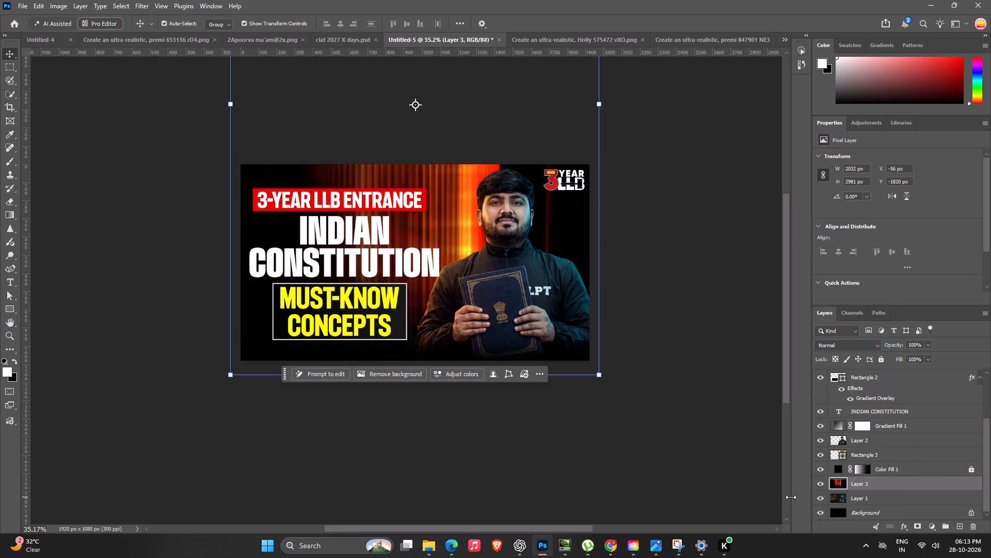
drag(896, 344, 855, 351)
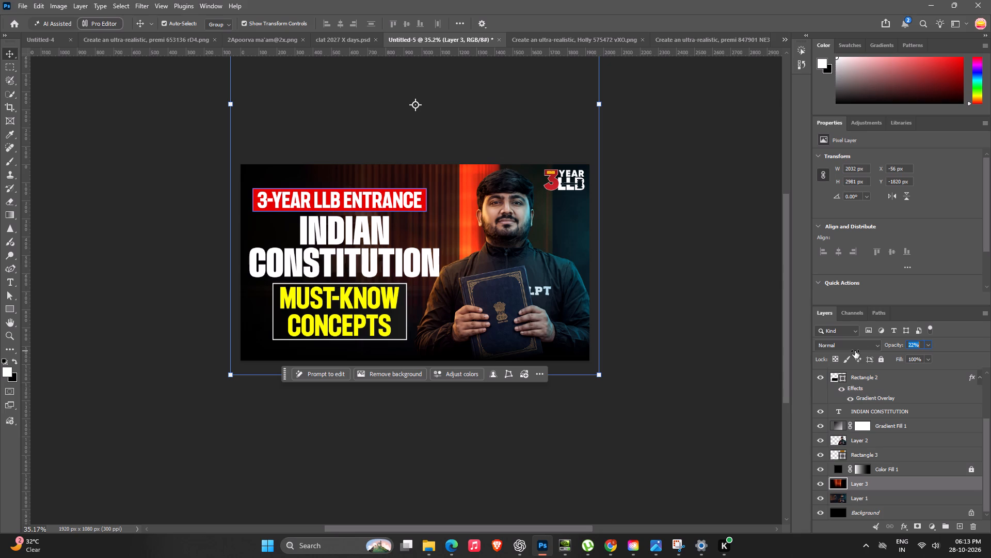
drag(855, 351, 860, 350)
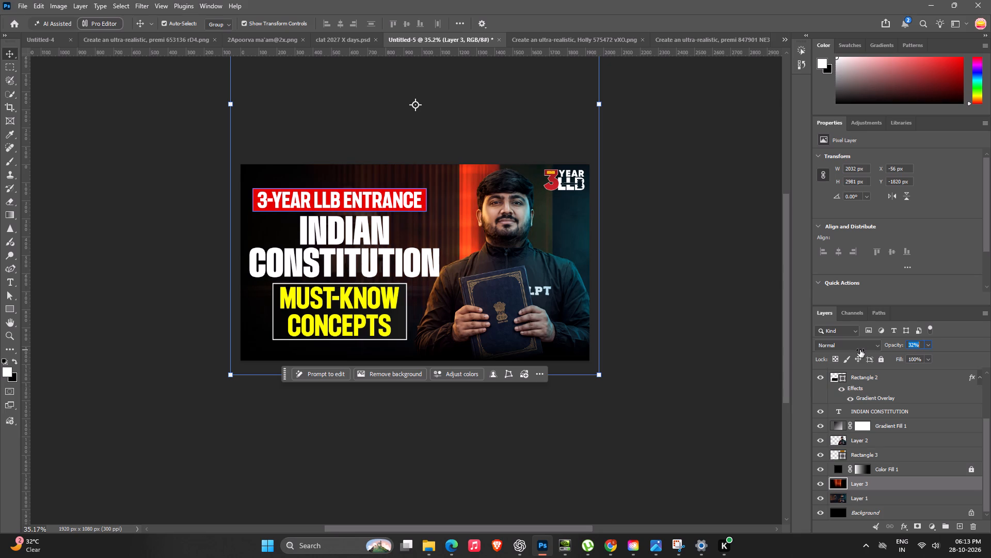
drag(860, 350, 859, 350)
click(759, 329)
Stamp all visible layers into a new merged layer at the top of the stack.
scroll(380, 283, up, 8)
scroll(361, 328, down, 4)
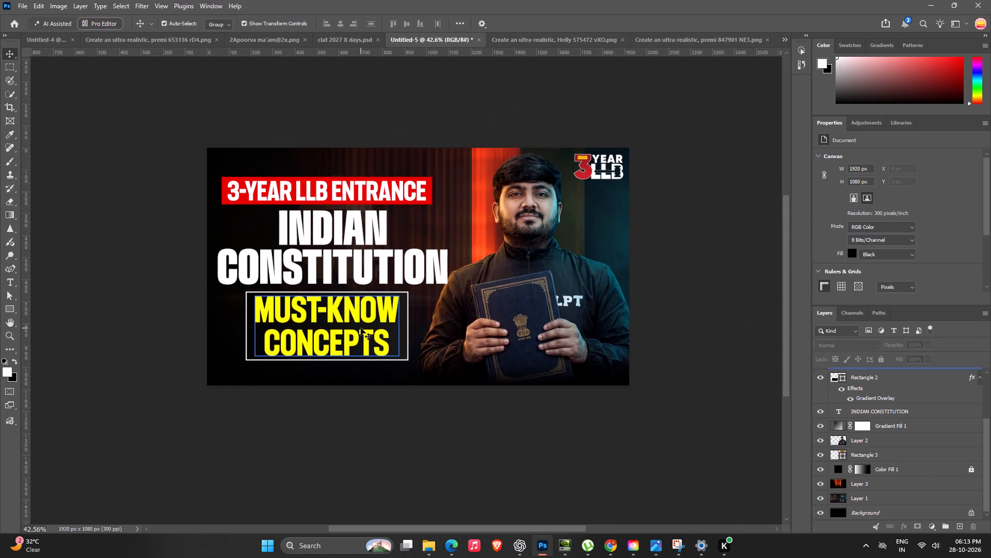
scroll(361, 328, down, 3)
key(ctrl+alt+a)
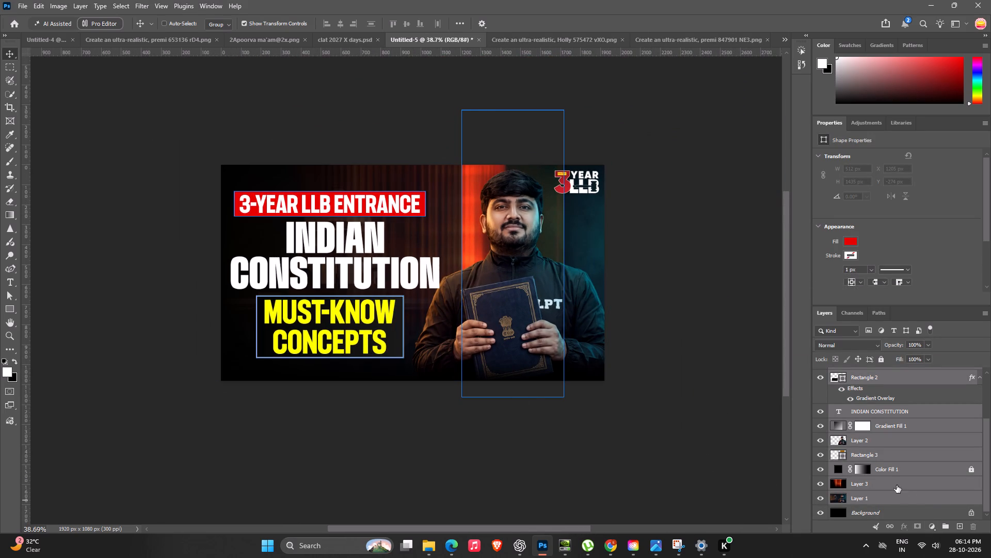
key(ctrl+alt+shift+e)
scroll(902, 416, up, 12)
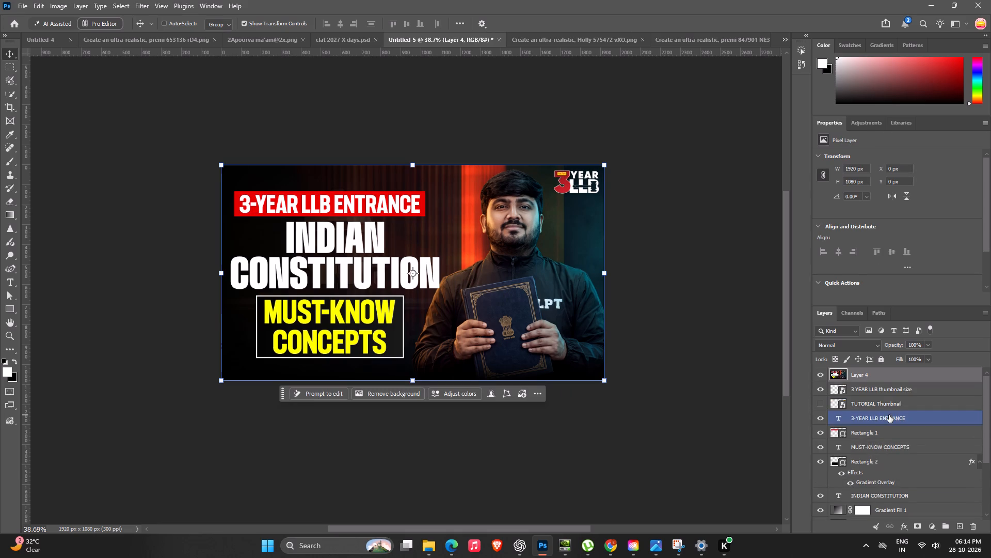
Examine the merged thumbnail both close up and as a whole.
scroll(548, 240, up, 4)
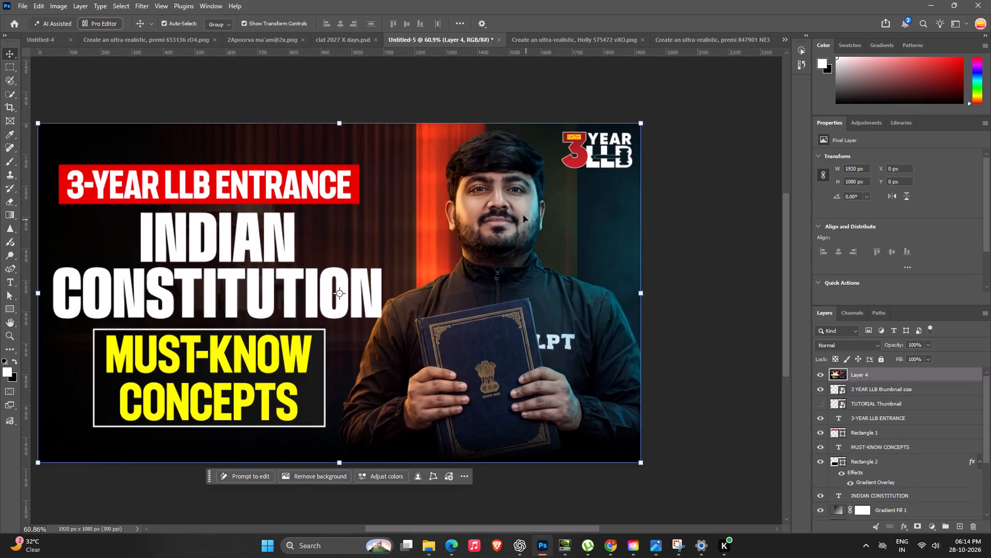
scroll(523, 215, up, 4)
scroll(513, 211, down, 10)
scroll(266, 250, up, 8)
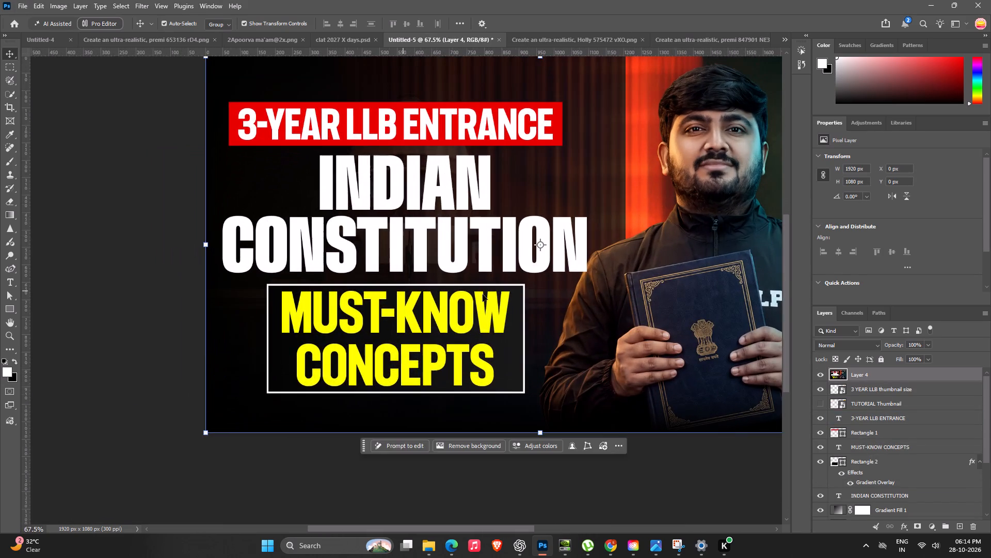
scroll(484, 295, down, 9)
scroll(518, 219, up, 5)
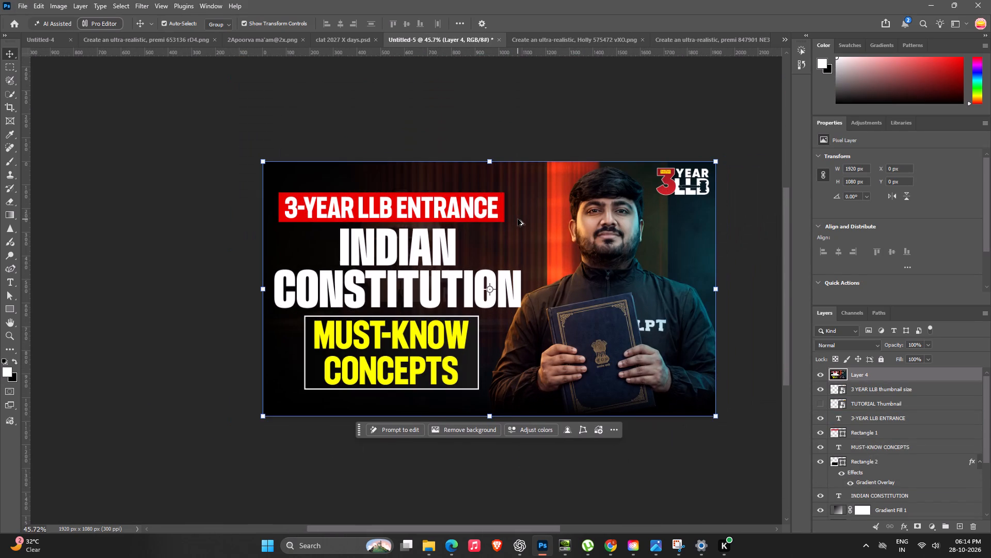
Convert the merged top layer to a smart object.
key(alt+f)
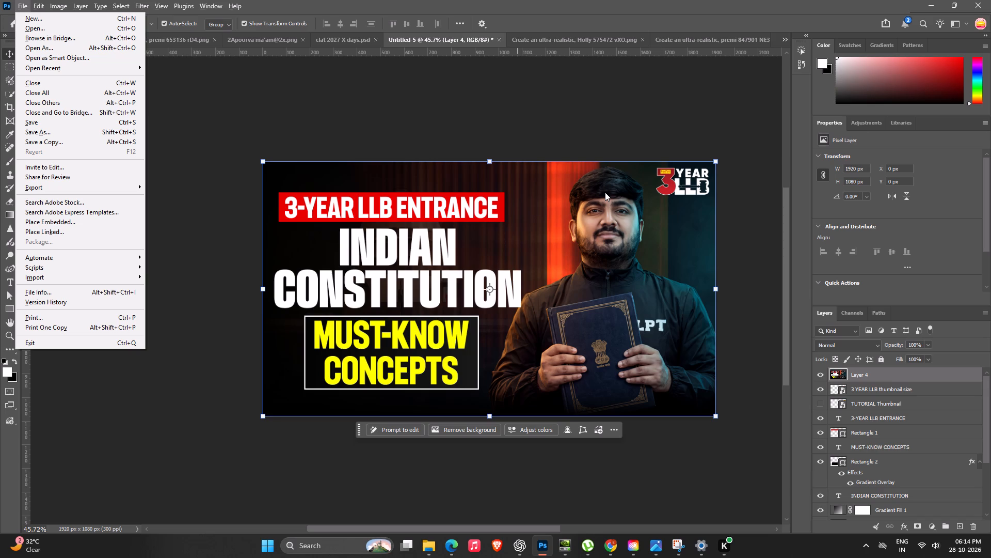
click(209, 99)
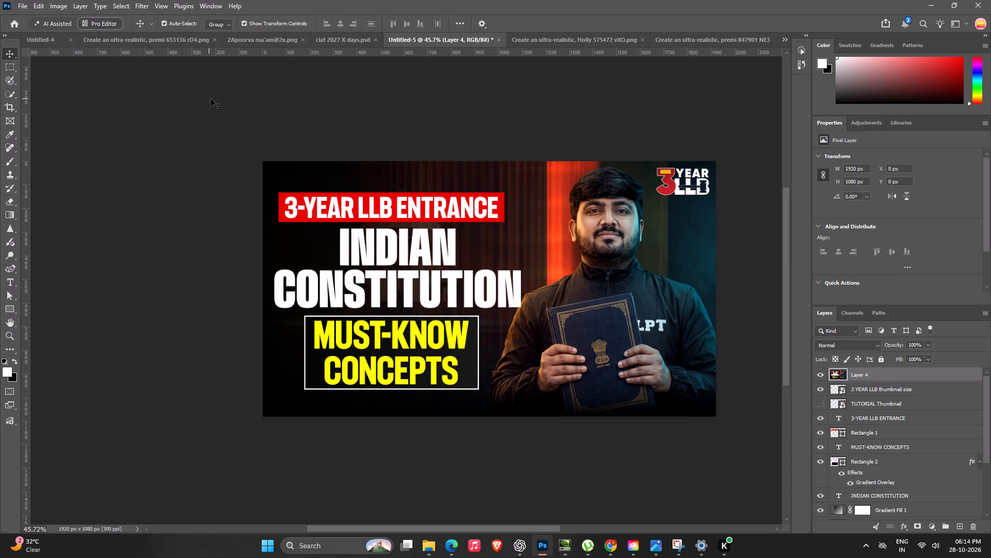
click(905, 379)
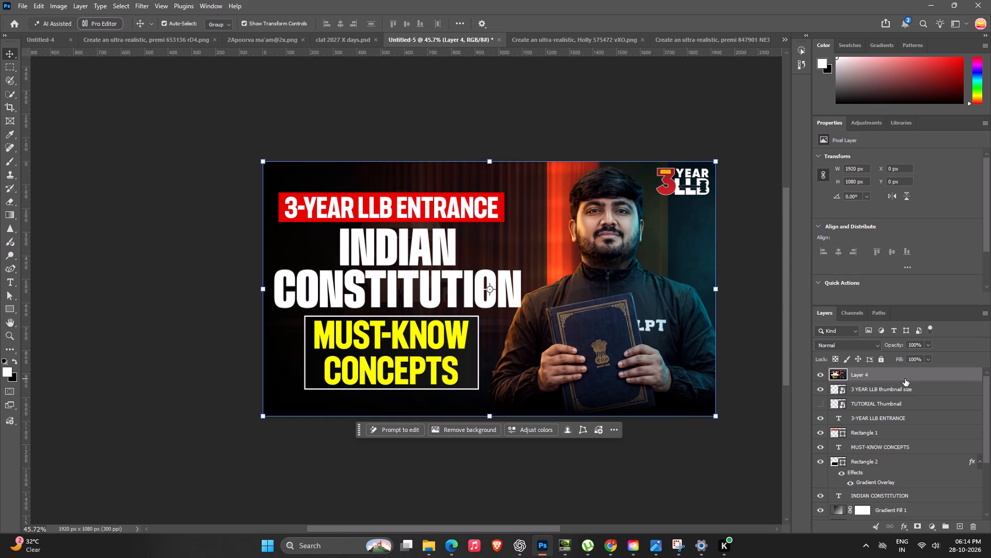
key(alt+l)
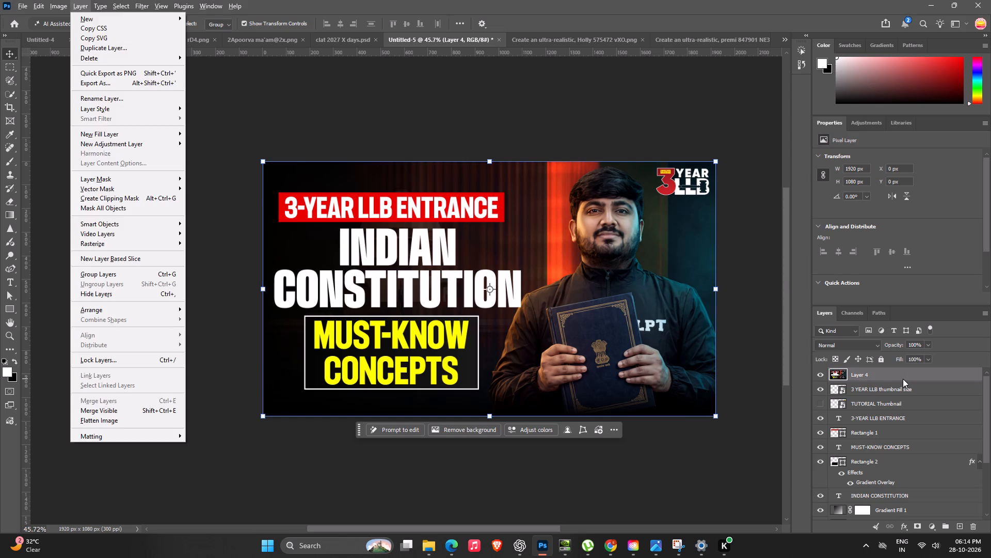
key(alt+s)
key(alt+s)
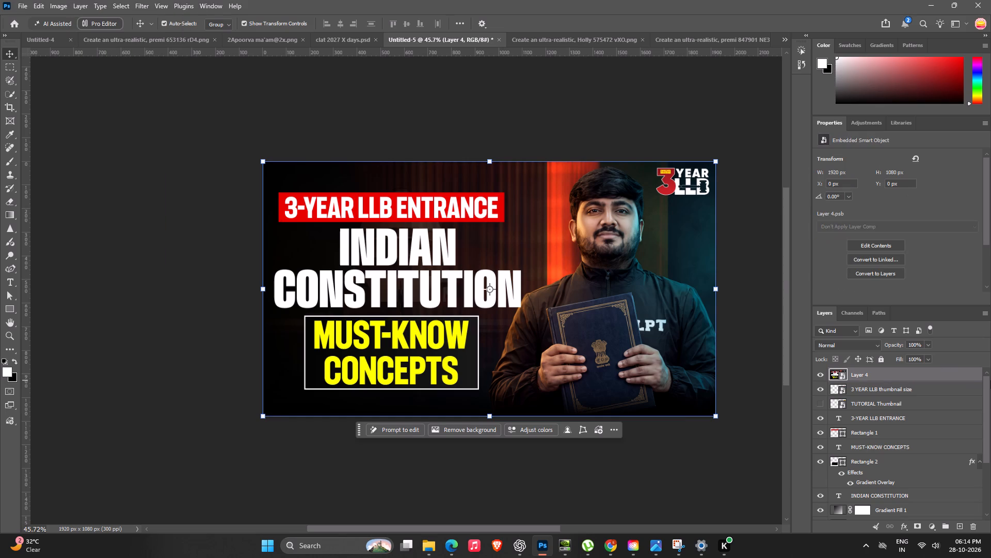
Start the Camera Raw Filter on the merged layer with Texture +32, Clarity +33, Contrast +9 and Exposure +0.15.
key(ctrl+shift+a)
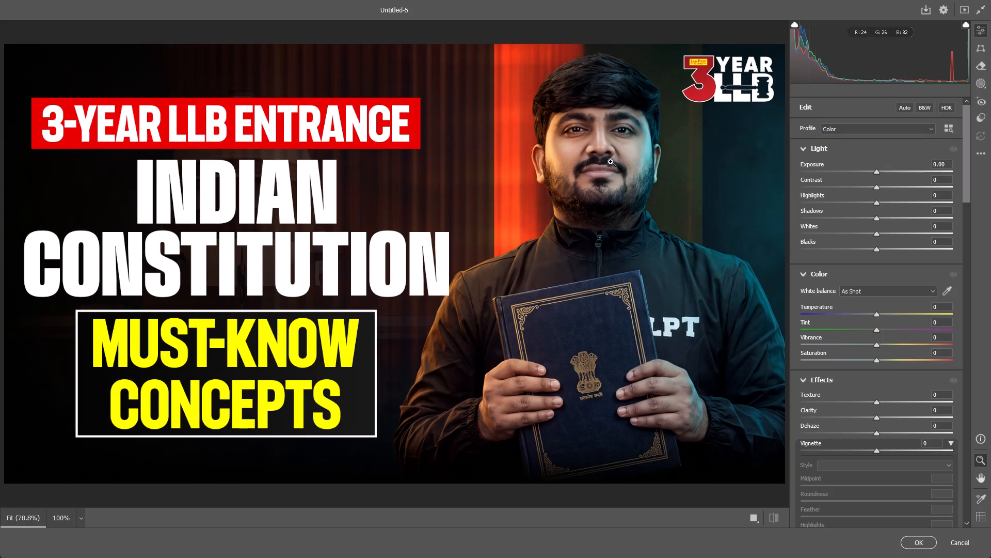
drag(617, 109, 679, 192)
click(901, 405)
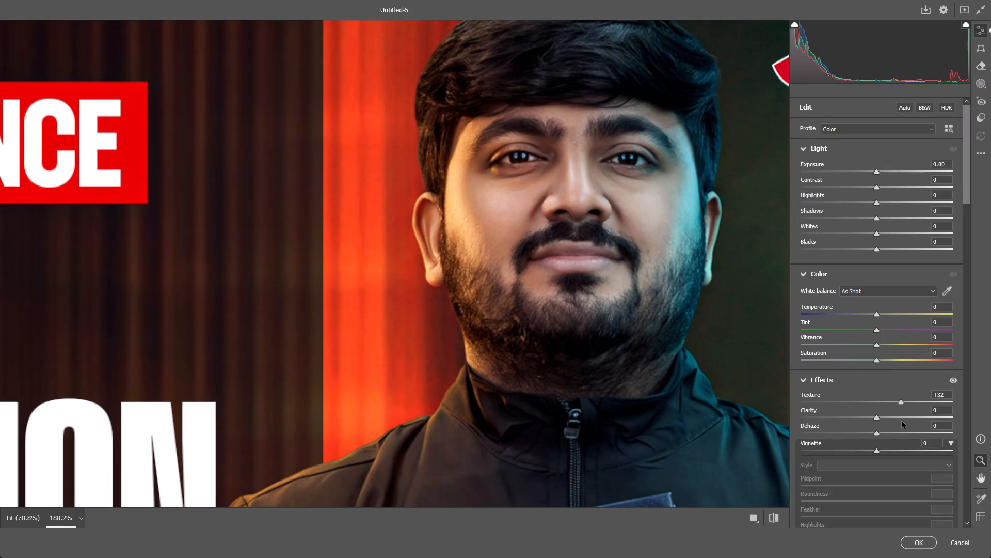
click(902, 417)
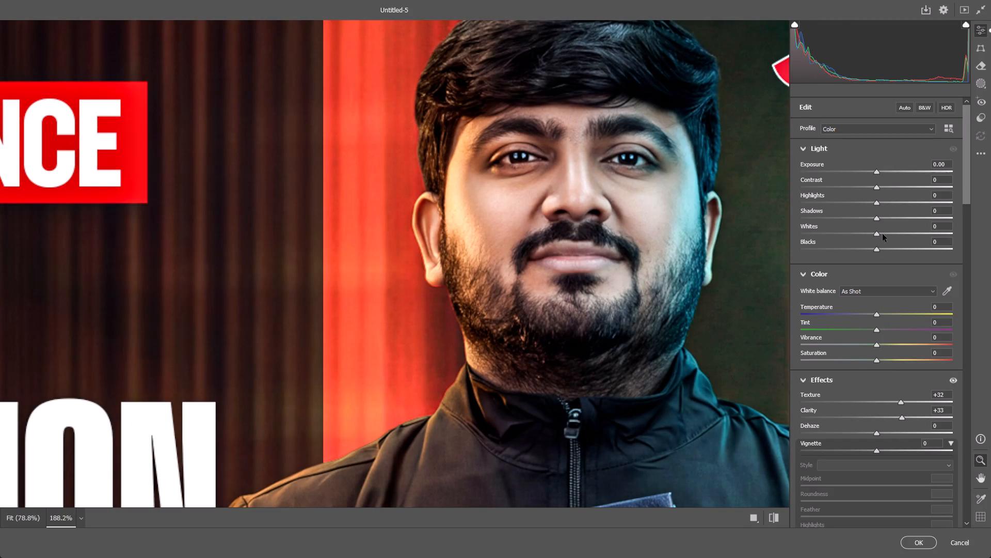
click(883, 188)
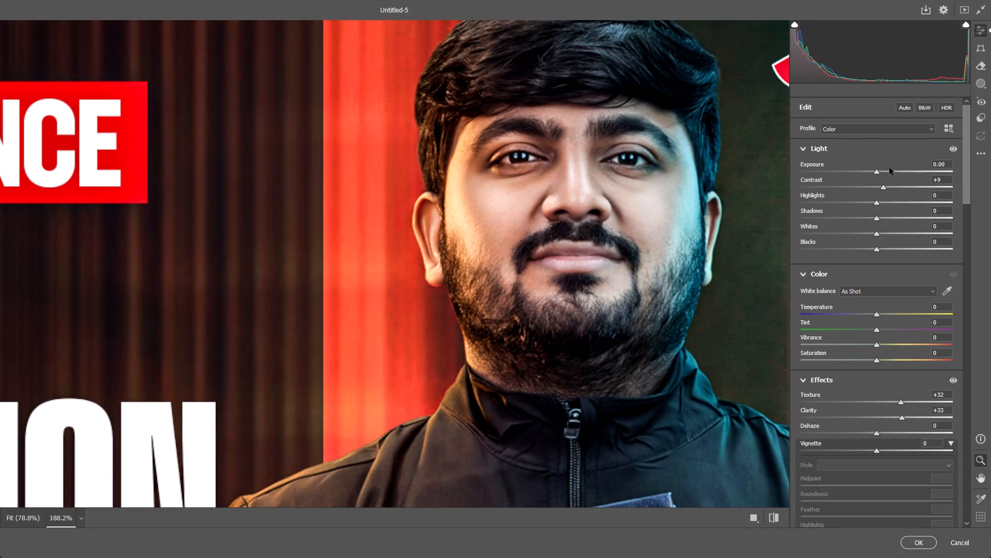
click(882, 171)
Set Sharpening to about 45 and return the preview to the full thumbnail.
scroll(891, 419, down, 10)
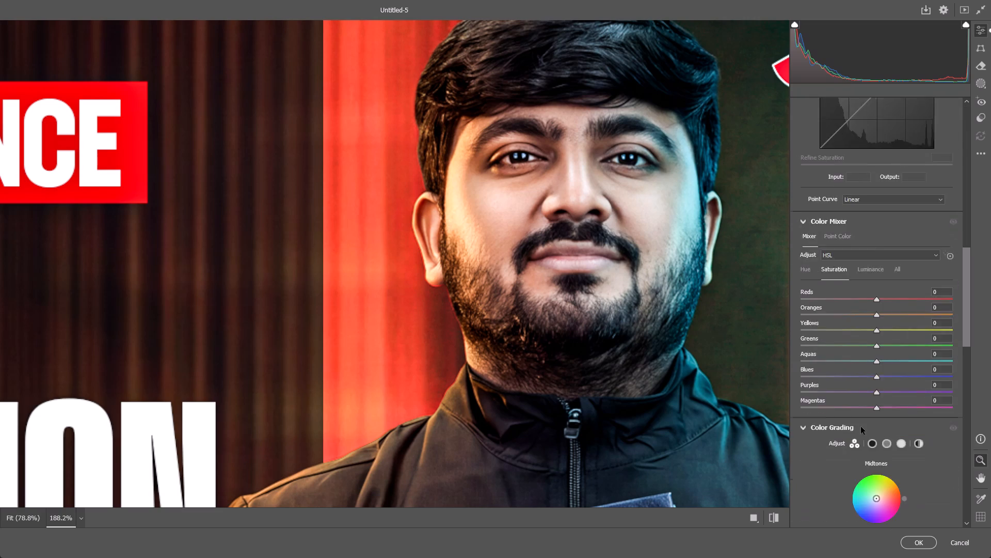
scroll(850, 421, down, 5)
click(827, 400)
drag(829, 396, 846, 396)
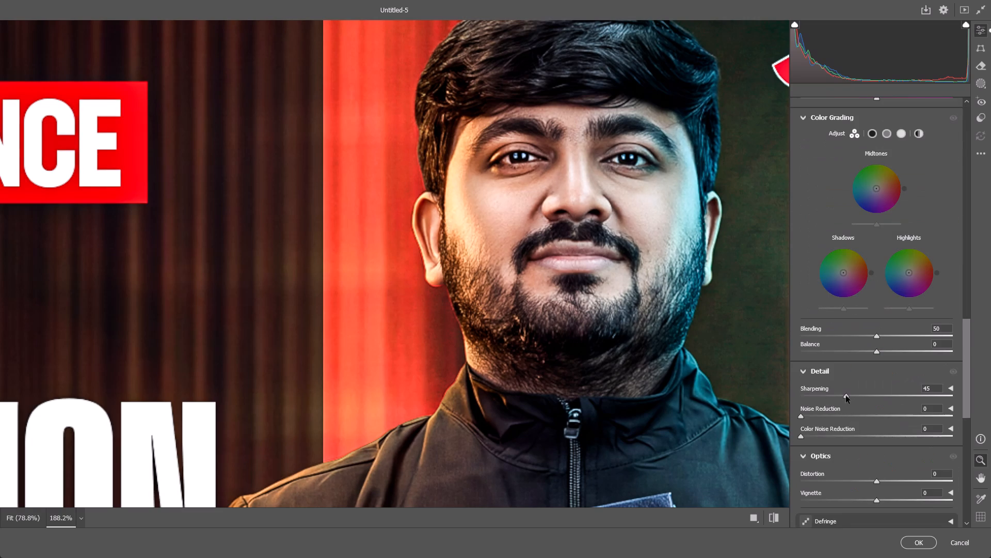
drag(846, 396, 846, 396)
click(549, 346)
Set Clarity to +24 and Dehaze to +16 in the Effects settings.
scroll(896, 329, up, 8)
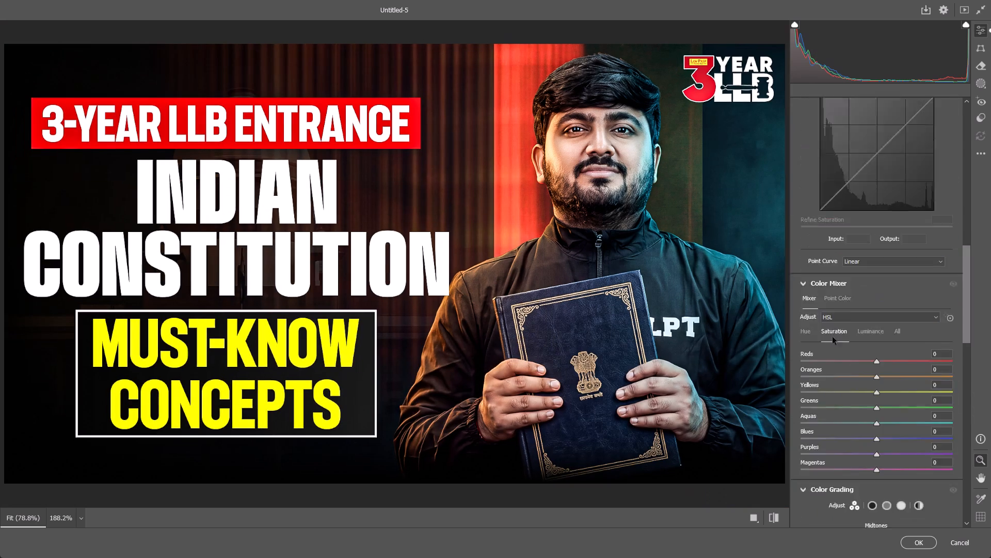
scroll(833, 337, up, 12)
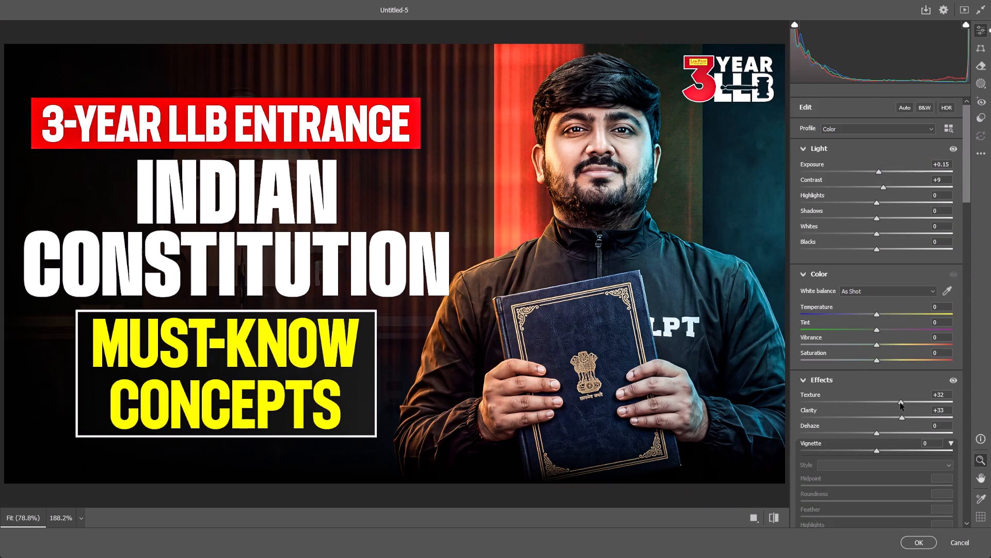
drag(899, 415, 892, 416)
click(888, 431)
Add film grain with an amount of 19 and check its effect on the teacher's face.
scroll(865, 318, up, 5)
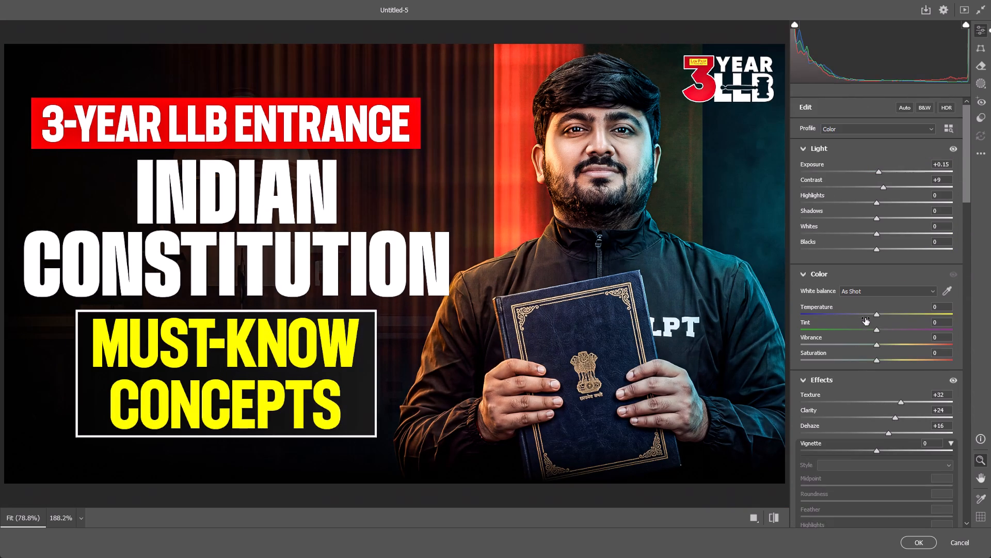
scroll(860, 367, down, 6)
scroll(858, 376, up, 3)
scroll(845, 354, down, 1)
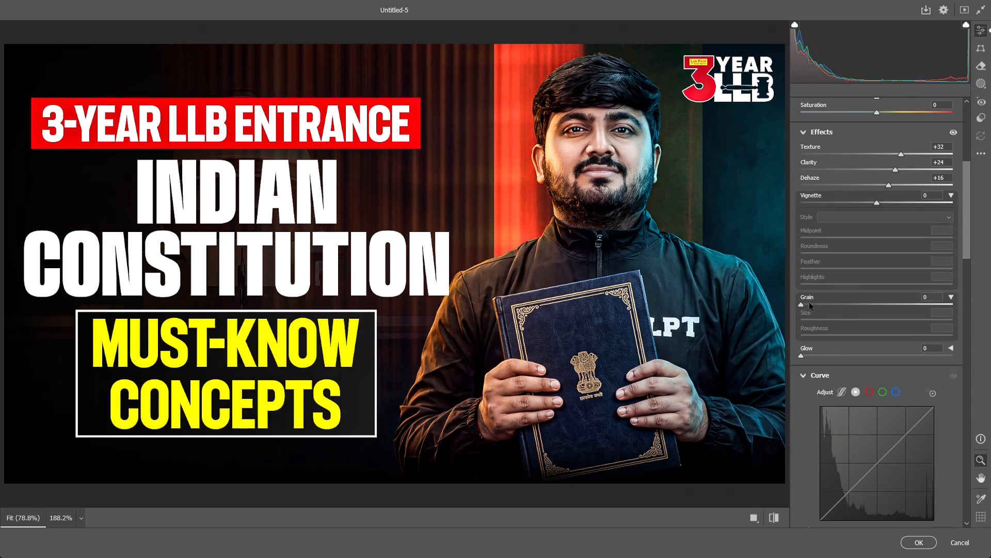
drag(810, 303, 829, 303)
drag(623, 103, 670, 203)
click(666, 197)
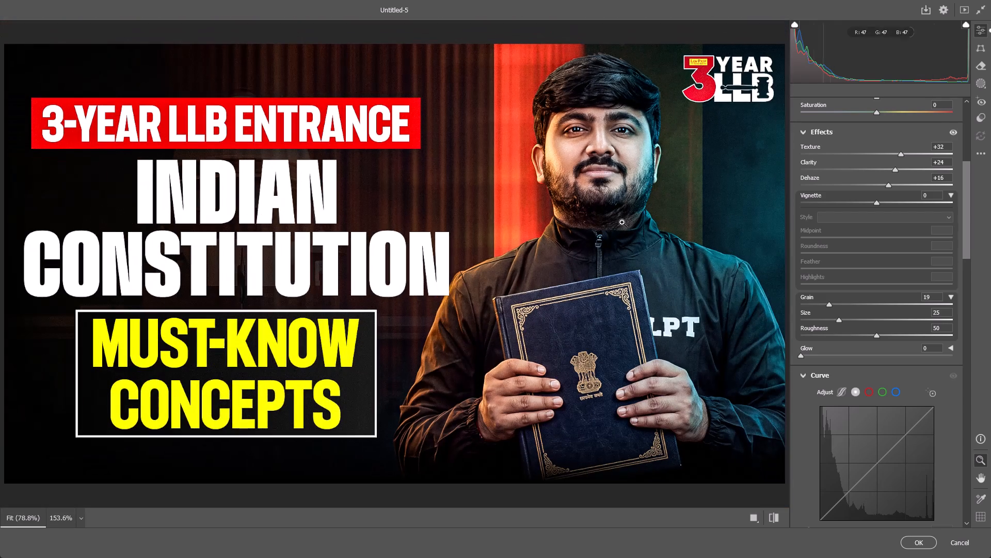
Tint the shadows slightly towards orange-red with Color Grading.
scroll(857, 357, down, 15)
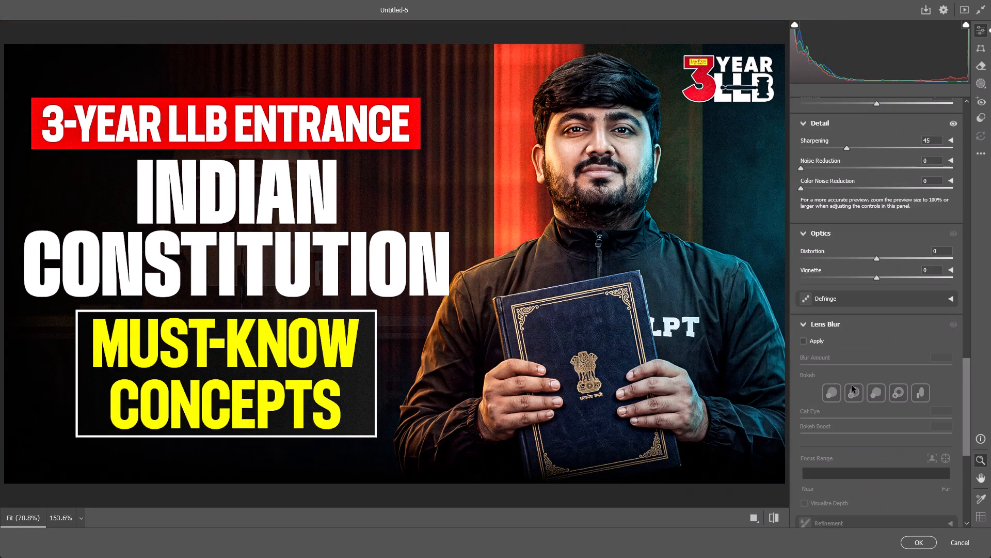
scroll(846, 369, up, 2)
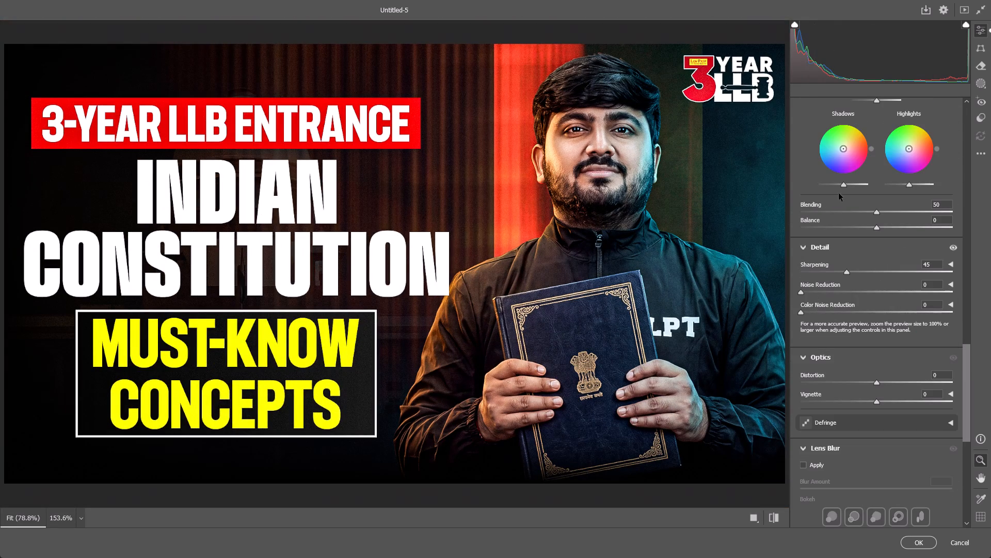
click(848, 147)
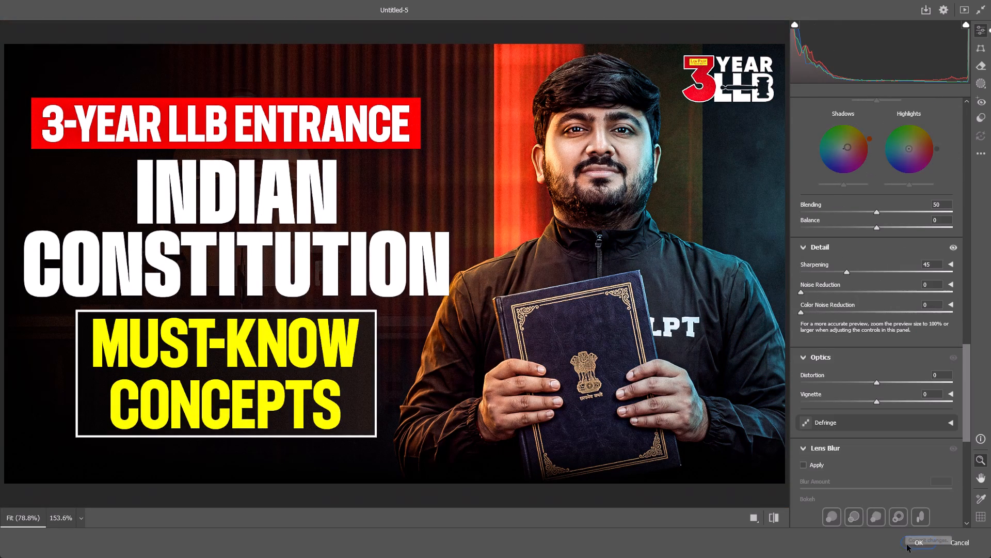
Apply the Camera Raw adjustments to the merged thumbnail layer.
click(907, 545)
Save a JPEG copy of the thumbnail as Untitled-5.jpg in the hitesh folder.
key(ctrl+alt+s)
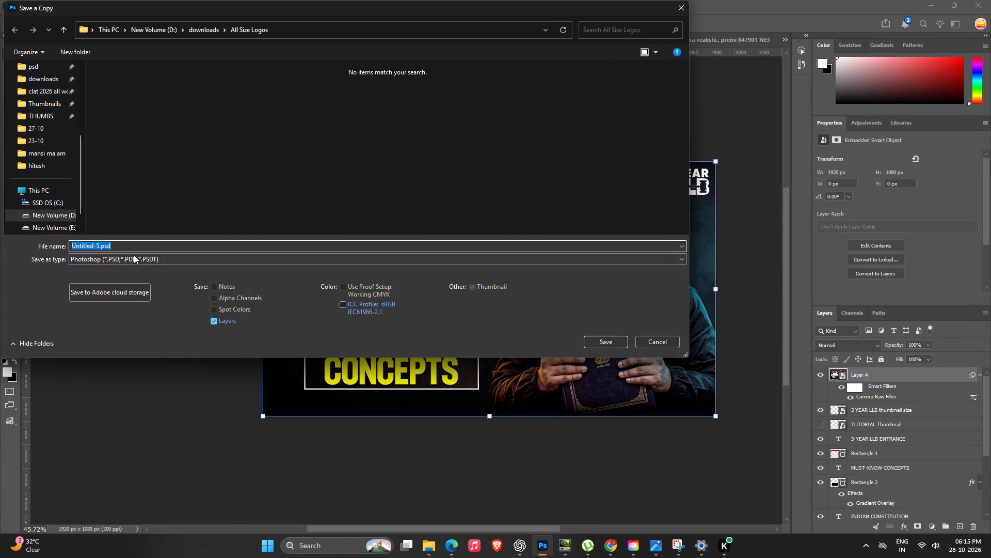
click(134, 255)
click(138, 333)
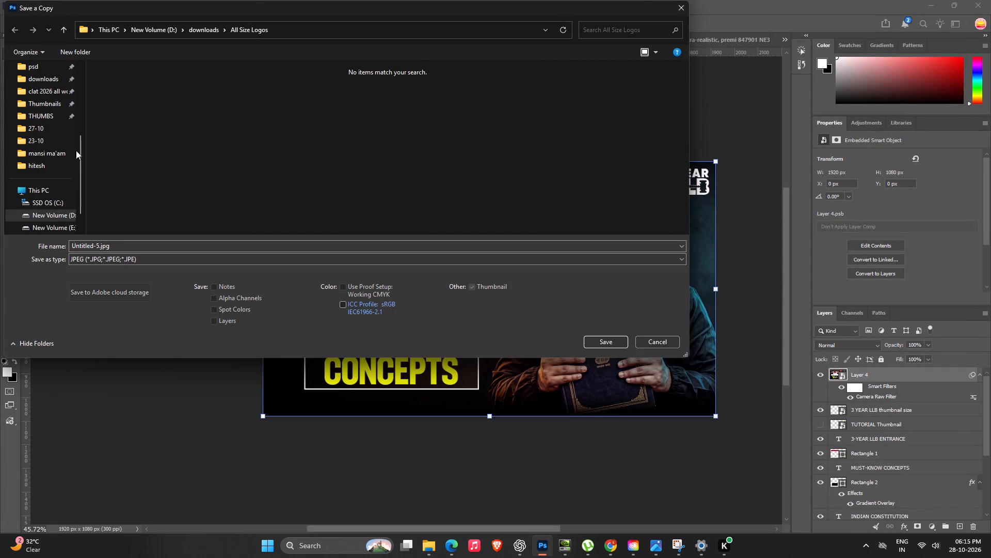
click(22, 163)
click(592, 332)
click(596, 341)
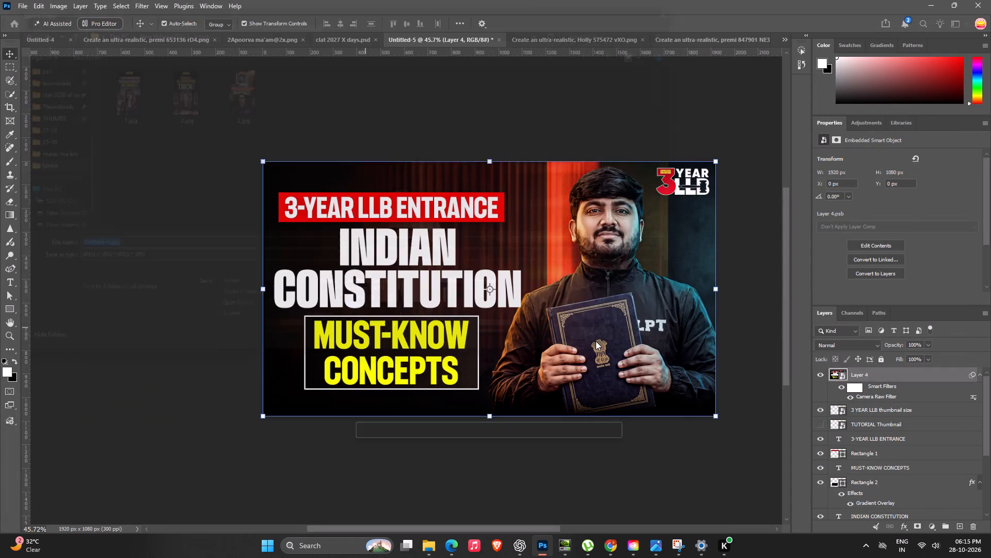
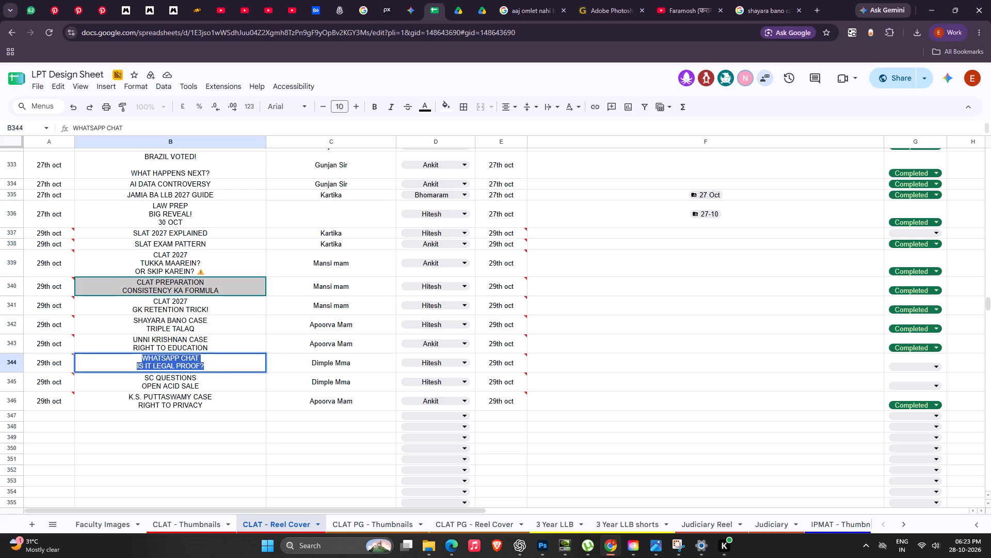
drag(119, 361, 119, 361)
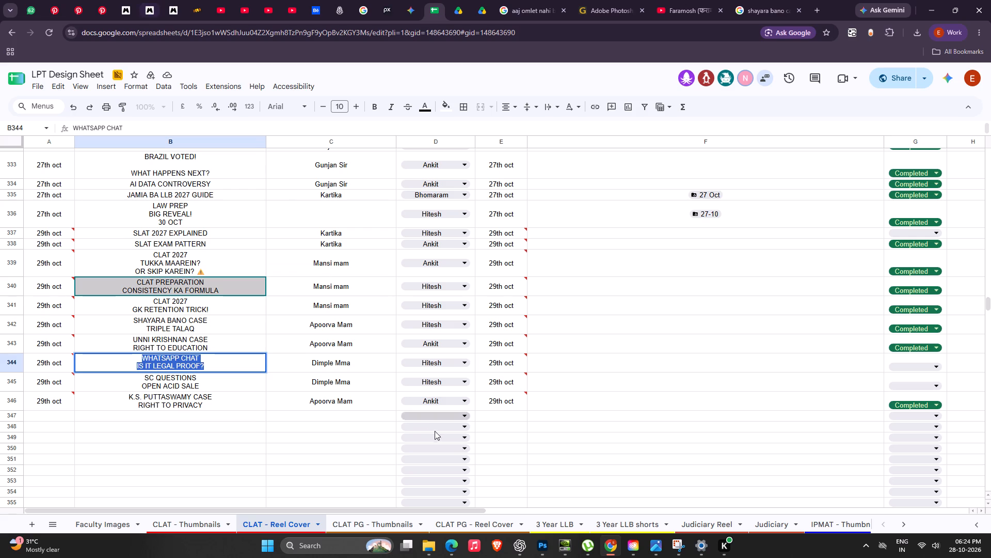
In the LPT Design Sheet in Chrome, look through the CLAT PG - Thumbnails sheet down to its latest October entries.
click(390, 524)
scroll(353, 288, down, 20)
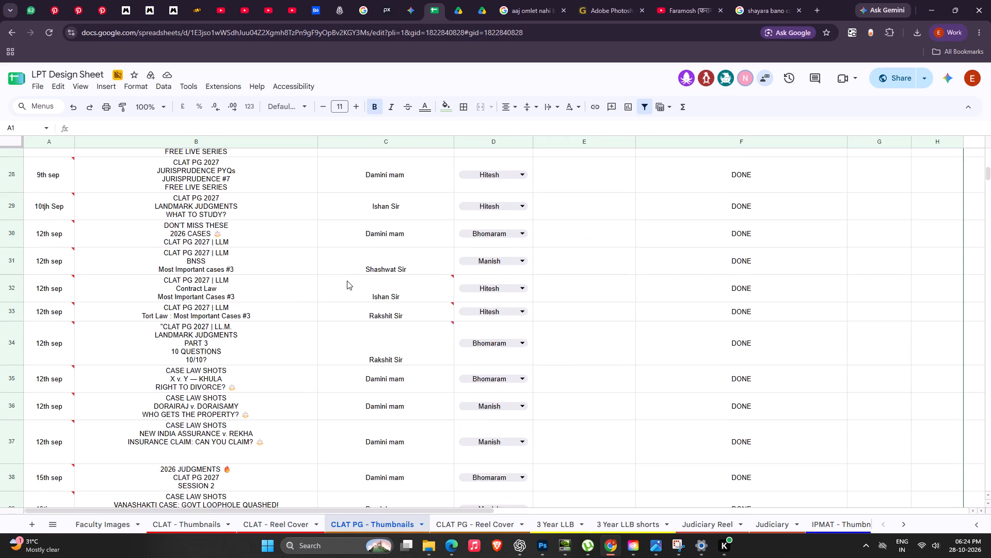
scroll(347, 281, down, 20)
scroll(347, 281, down, 20)
scroll(347, 281, down, 19)
scroll(405, 366, up, 6)
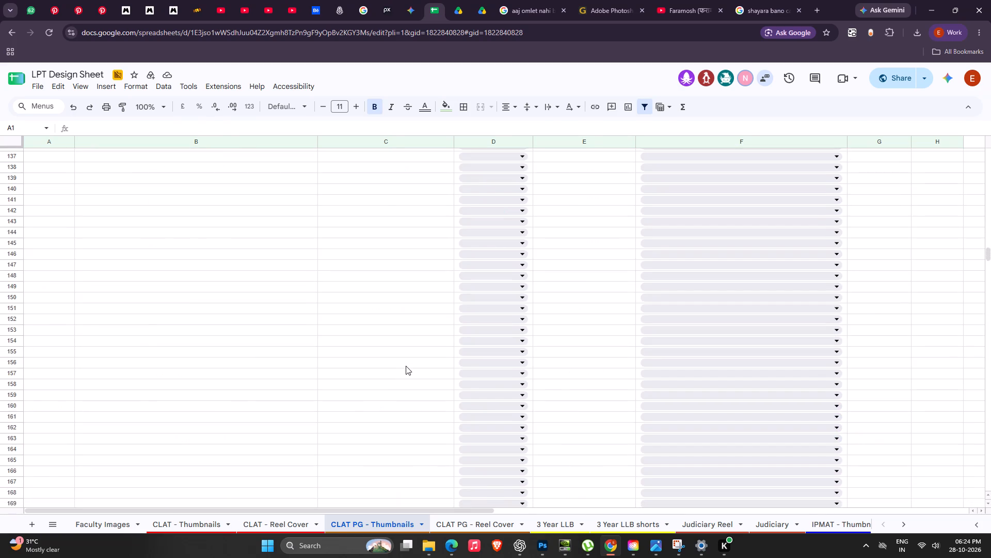
scroll(406, 366, up, 4)
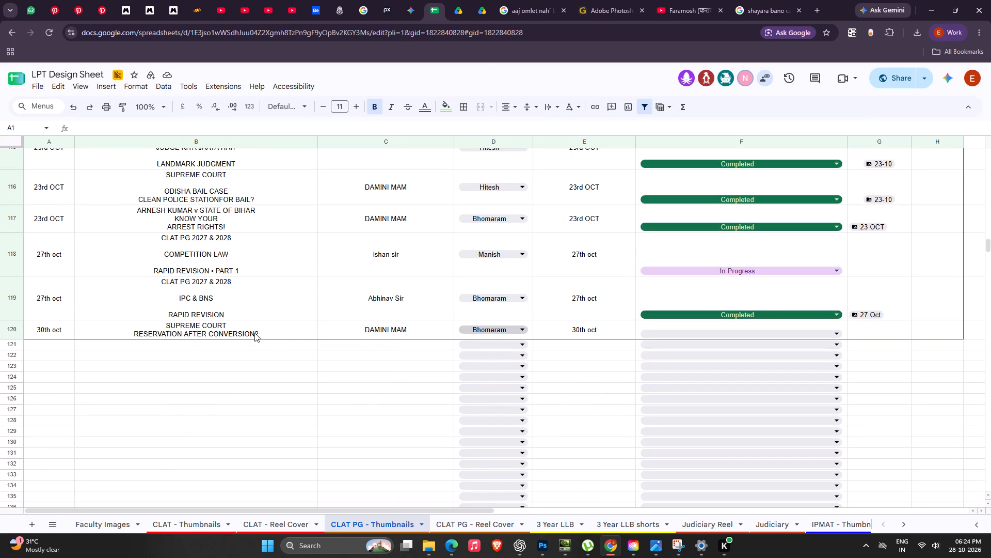
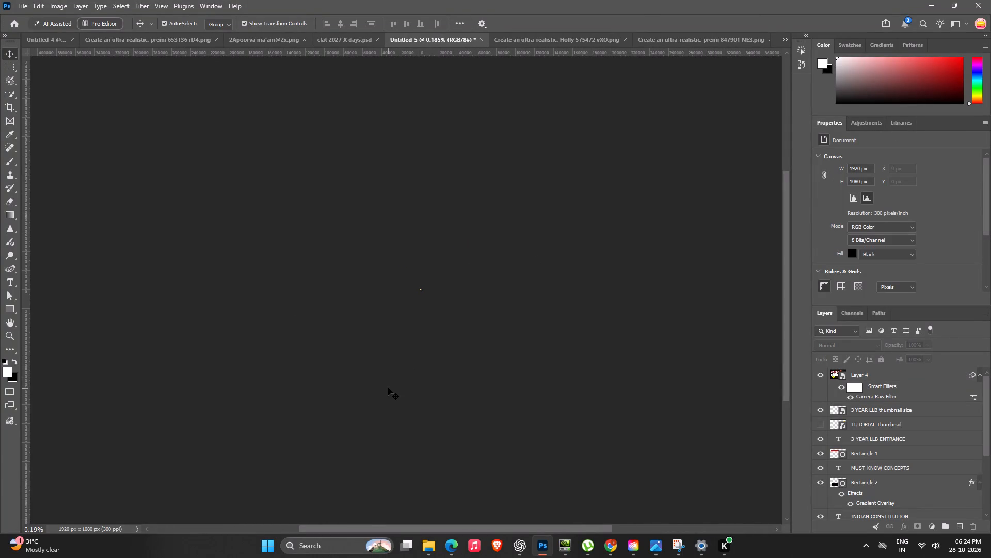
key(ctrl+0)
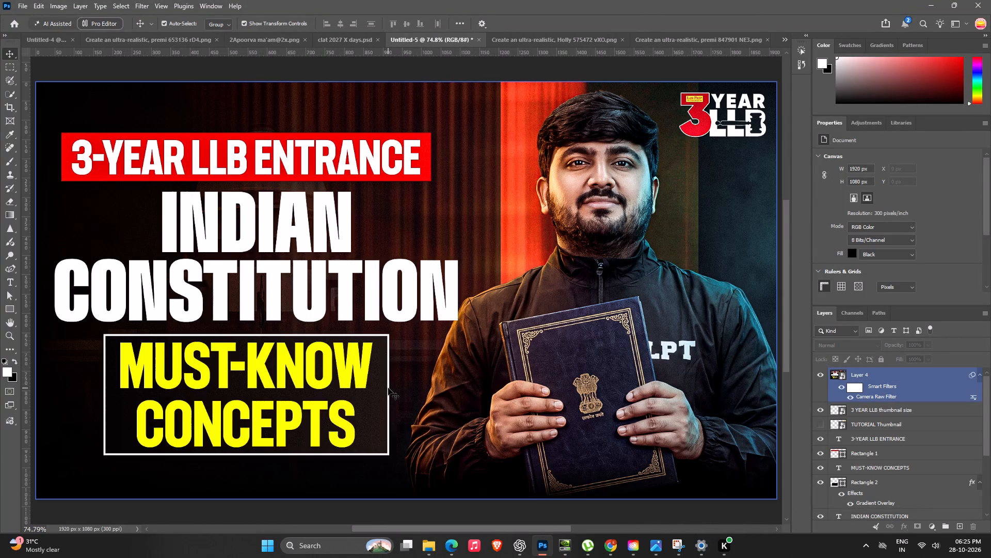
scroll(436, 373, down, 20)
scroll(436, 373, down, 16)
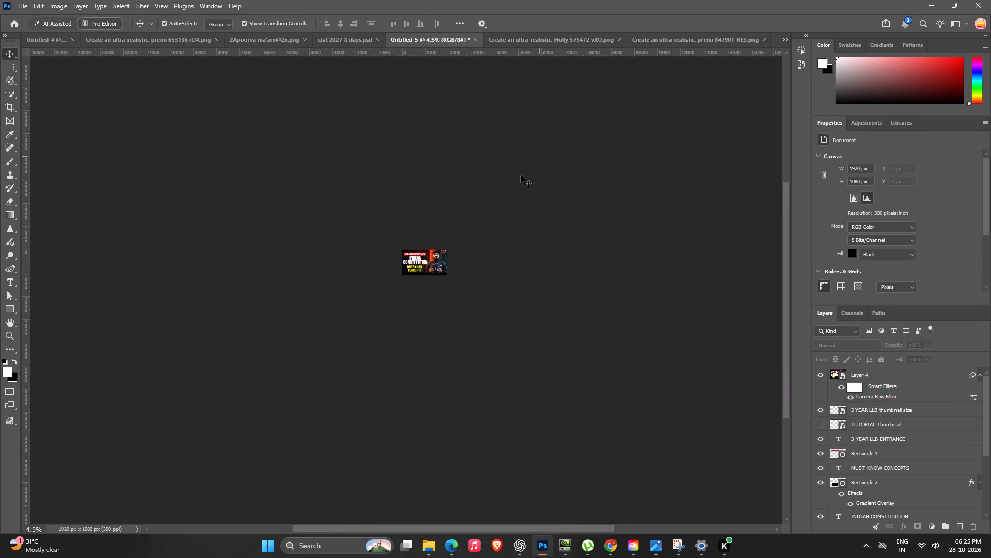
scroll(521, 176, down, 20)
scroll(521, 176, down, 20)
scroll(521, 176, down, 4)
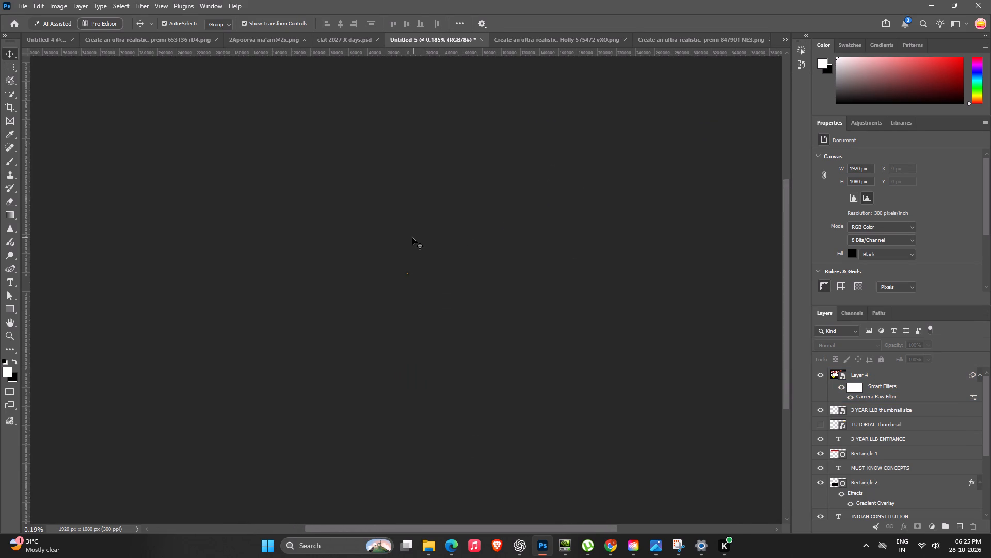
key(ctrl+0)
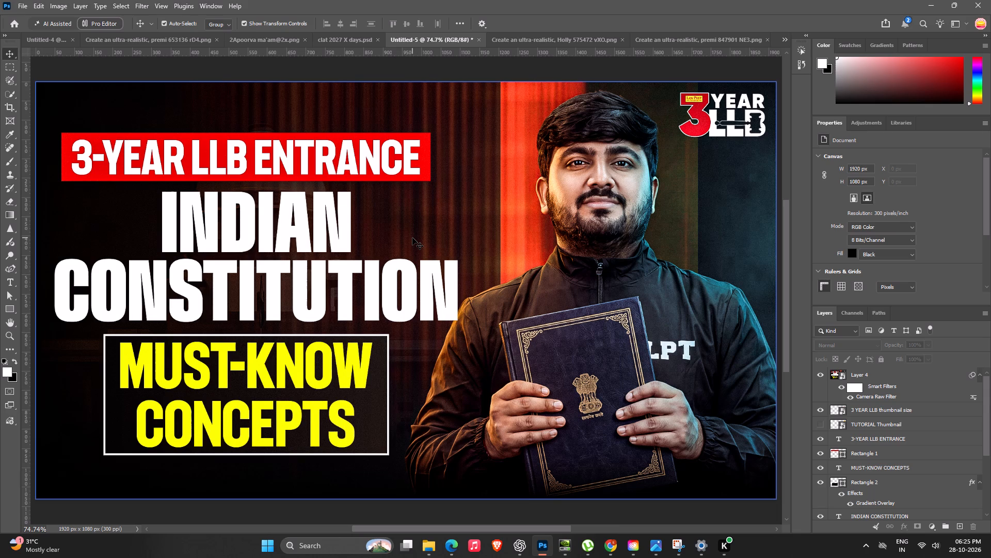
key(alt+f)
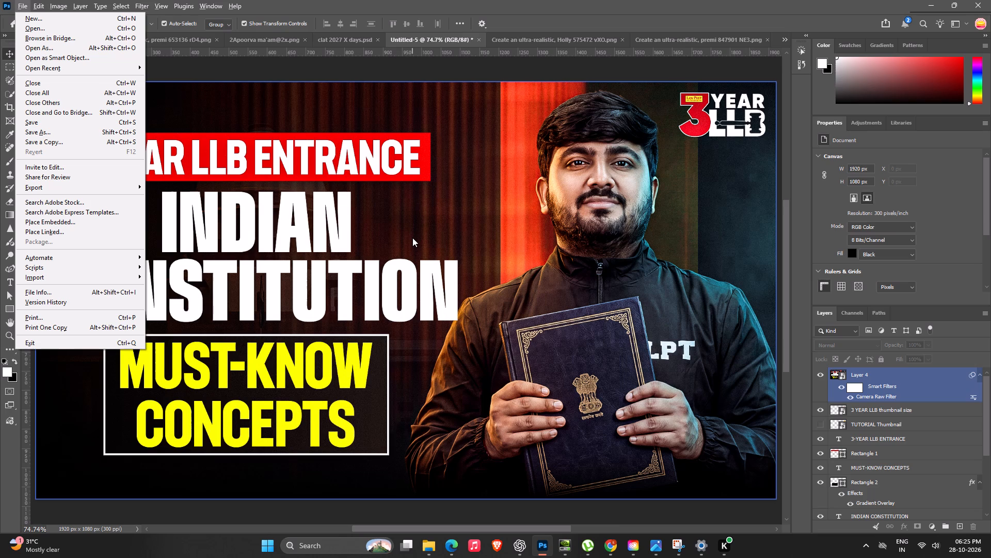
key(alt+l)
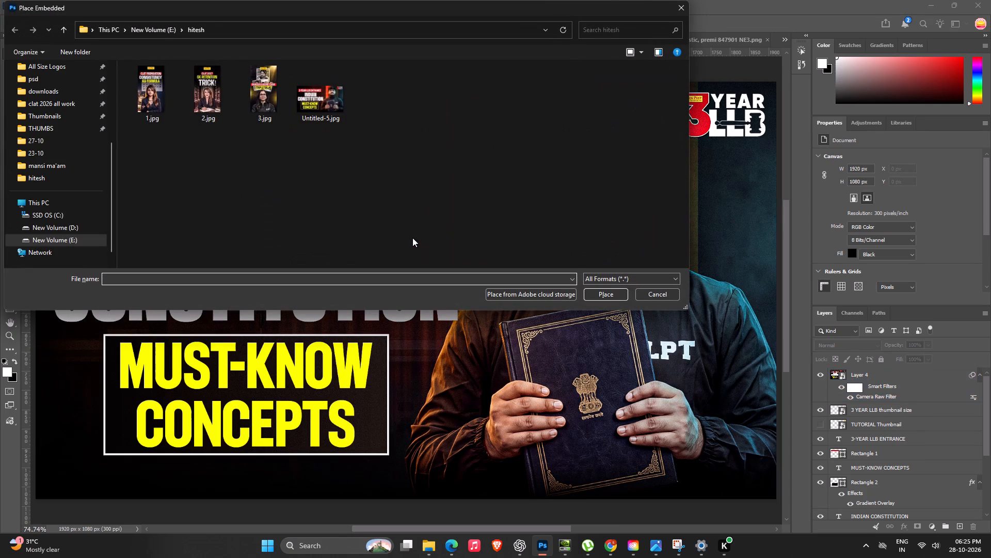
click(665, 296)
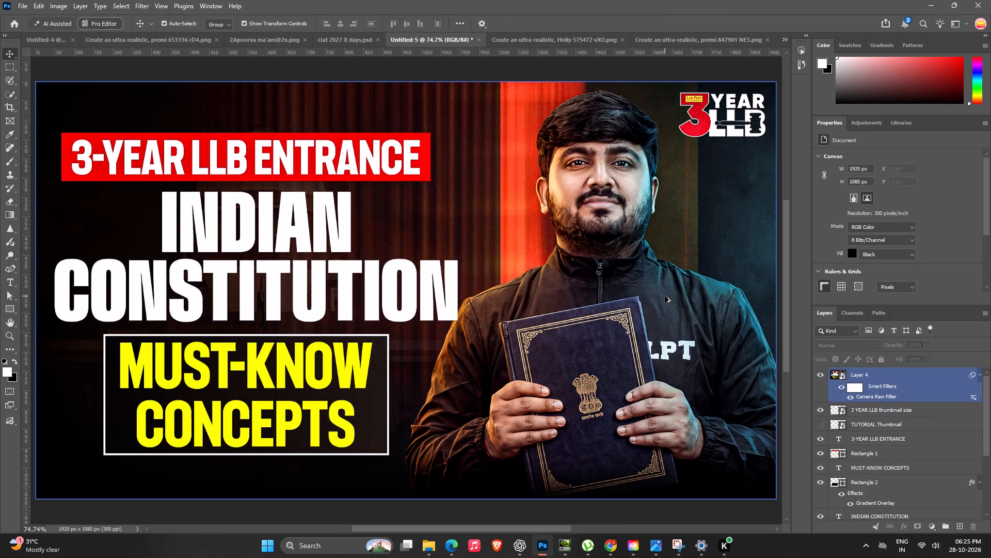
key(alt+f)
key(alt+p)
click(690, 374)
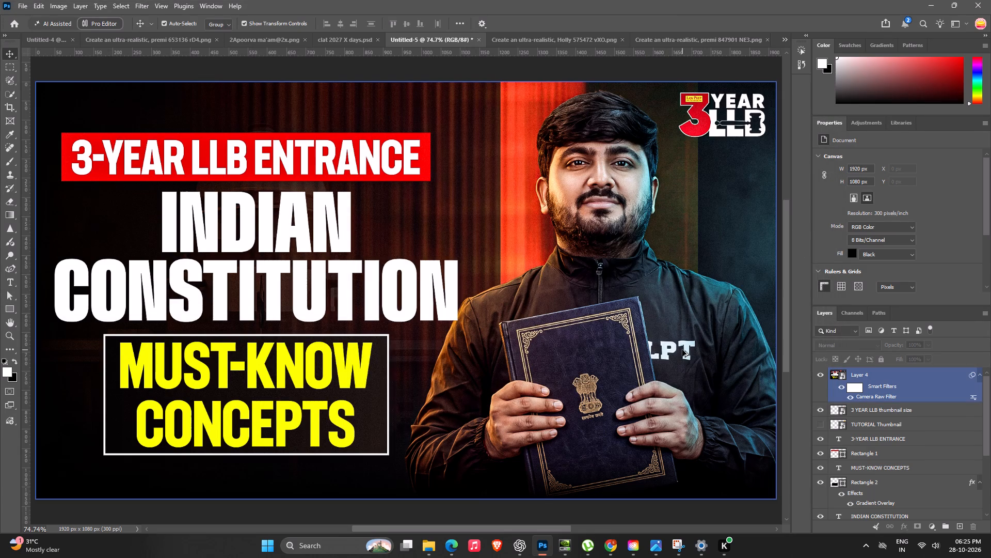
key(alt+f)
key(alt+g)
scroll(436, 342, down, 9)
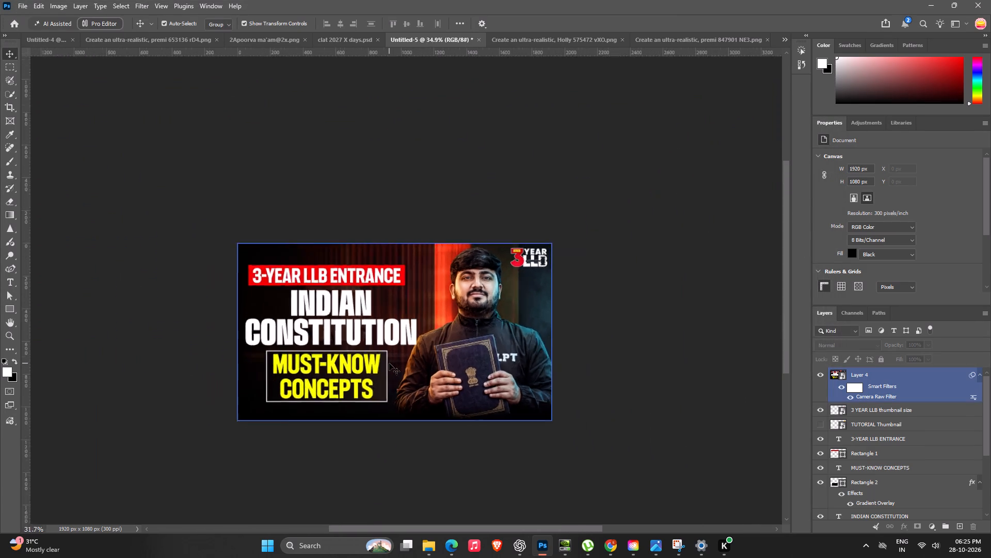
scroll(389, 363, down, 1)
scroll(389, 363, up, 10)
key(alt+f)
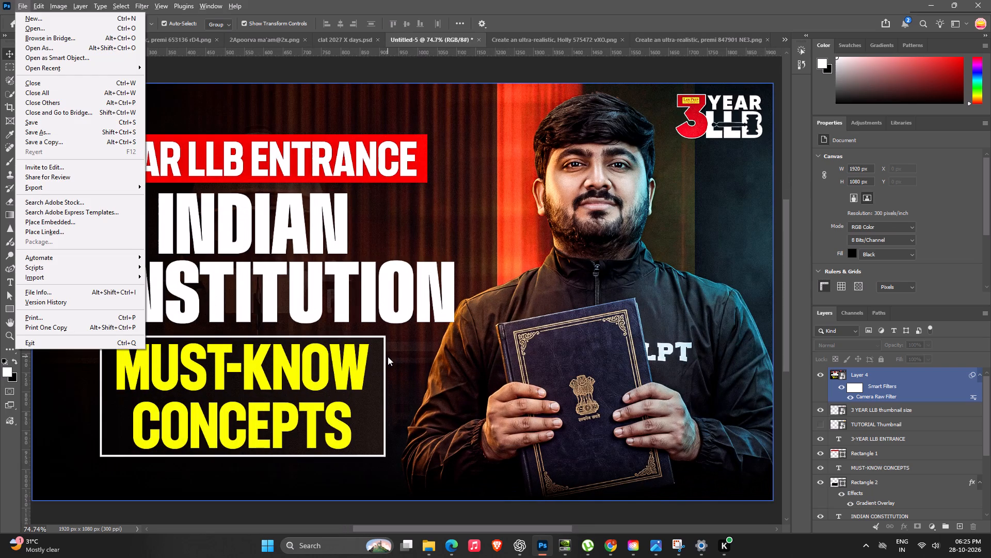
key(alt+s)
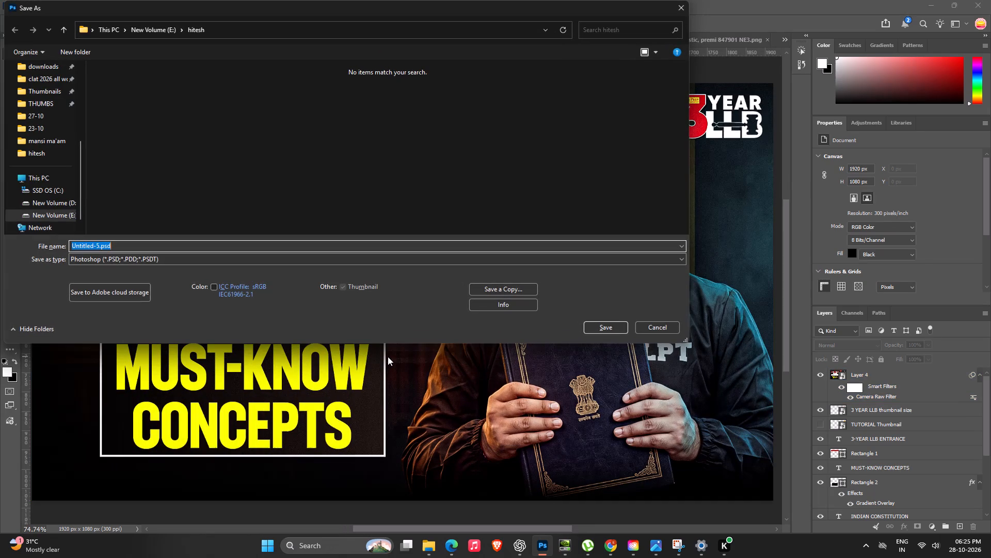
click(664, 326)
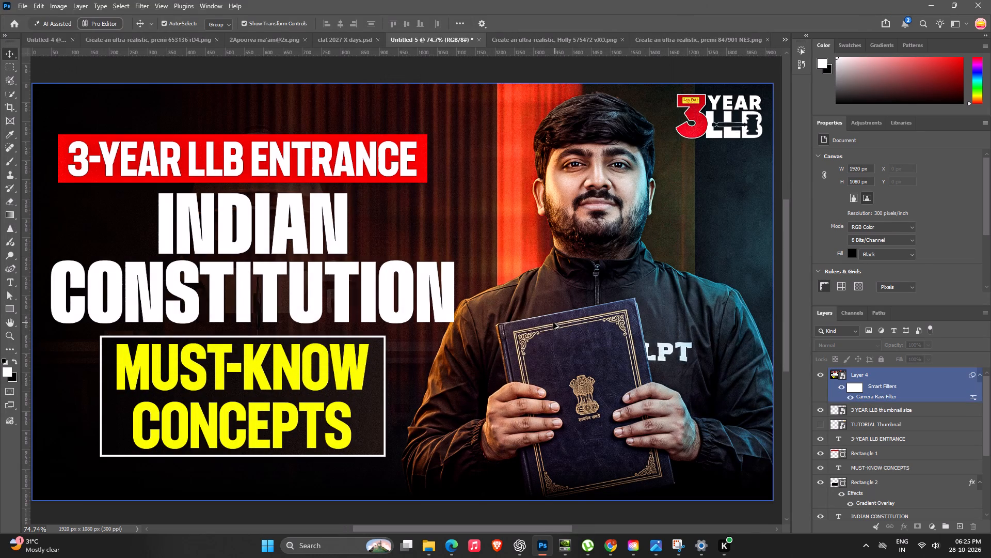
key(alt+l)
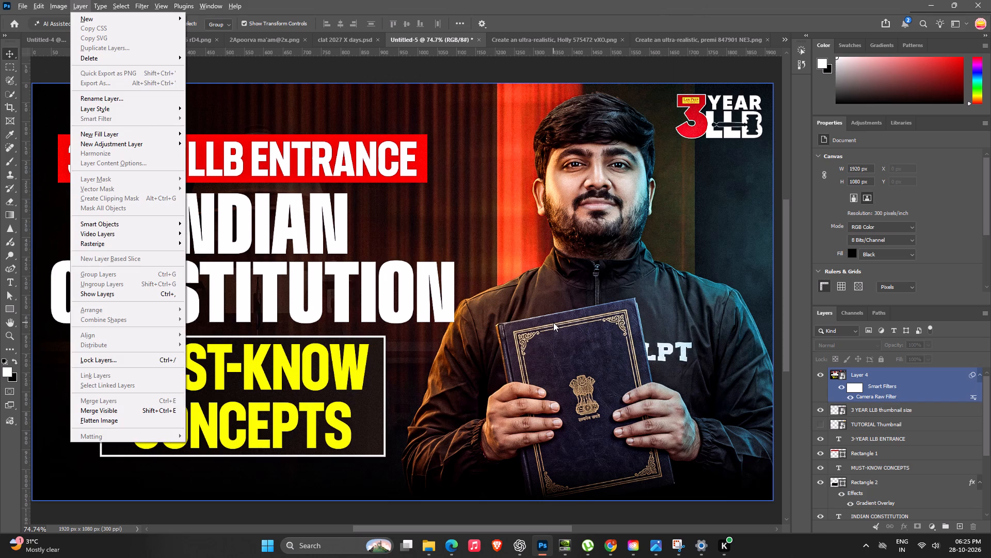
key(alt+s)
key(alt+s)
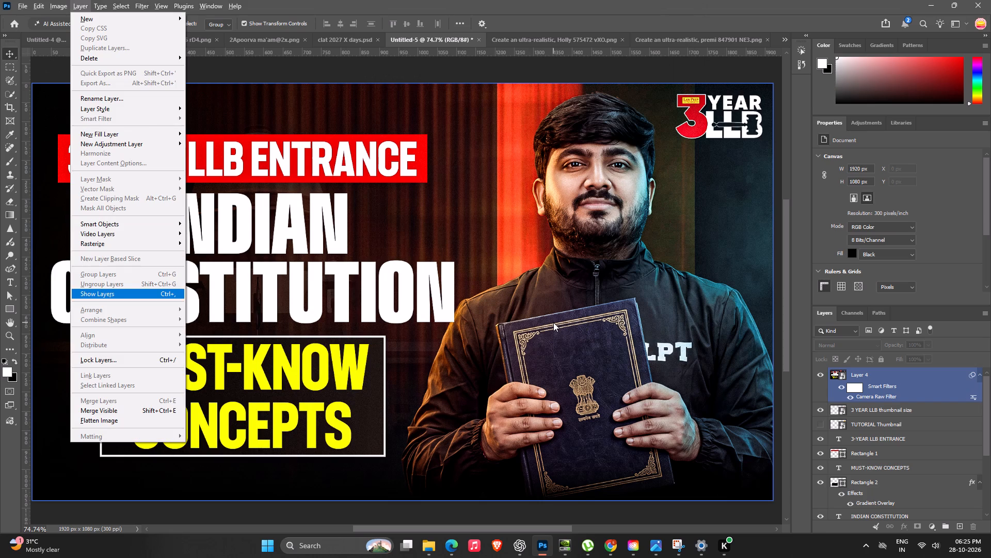
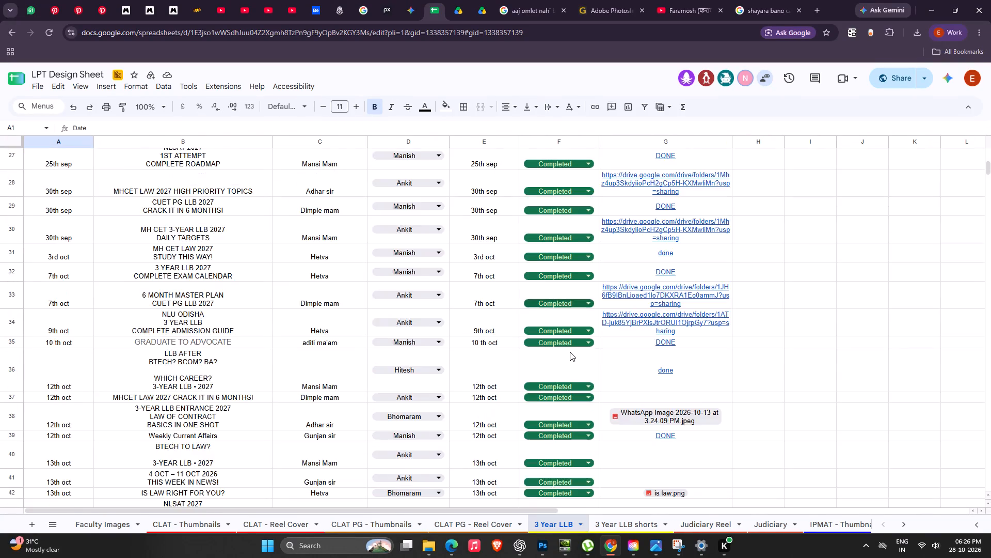
Open the CLAT - Thumbnails sheet and find the latest October assignments at the end of the list.
scroll(570, 352, down, 20)
scroll(570, 352, down, 1)
scroll(504, 262, up, 3)
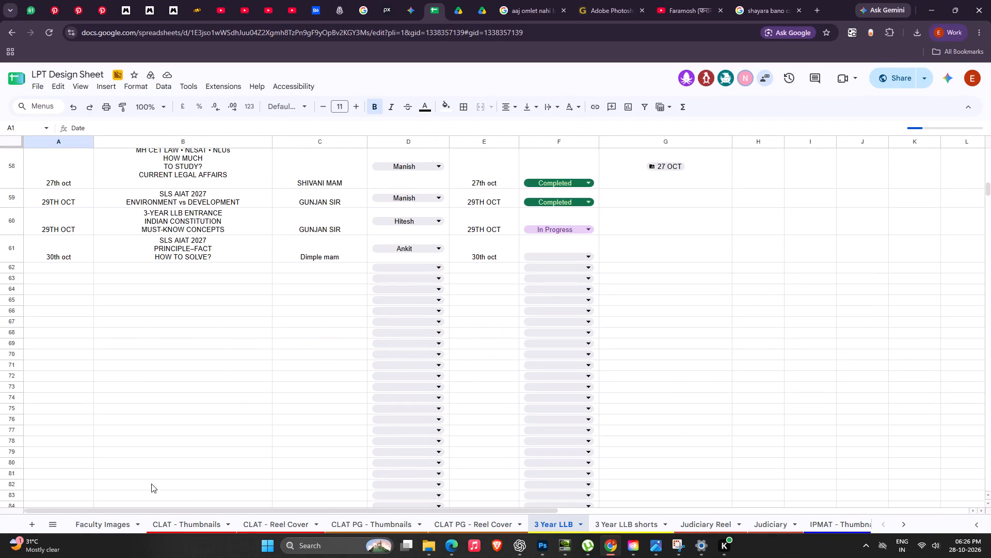
click(174, 530)
scroll(313, 262, down, 20)
scroll(313, 262, down, 20)
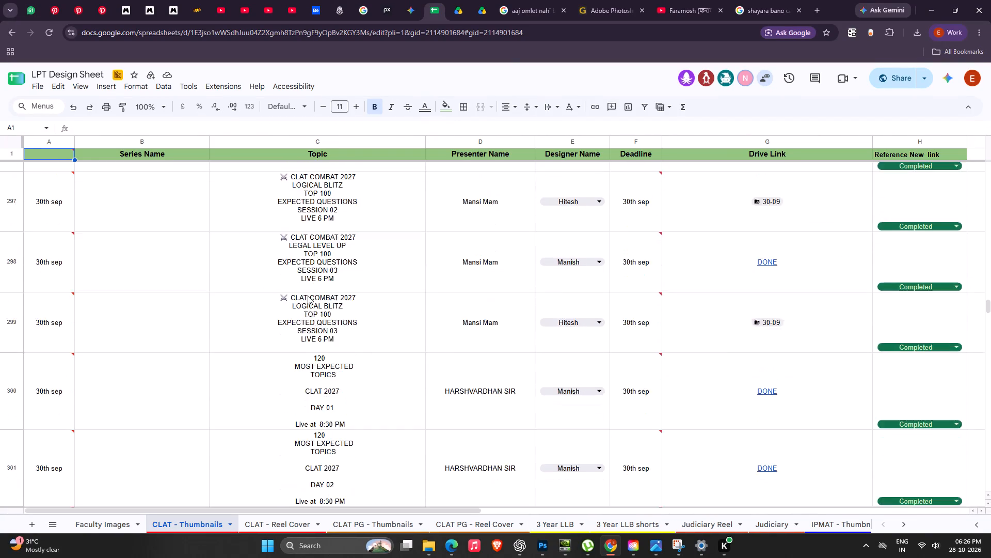
scroll(308, 296, down, 20)
scroll(308, 296, down, 6)
drag(990, 328, 990, 390)
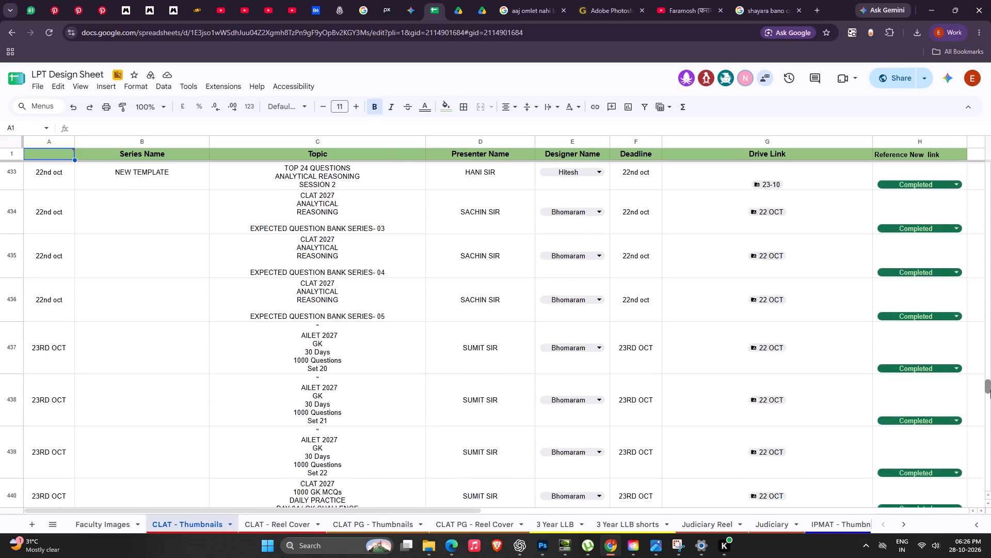
drag(990, 390, 990, 404)
Copy the topic text "CLAT 2027 QUANT SHORTCUTS TRICKS TO SOLVE FASTER" from the 30th oct row.
double_click(374, 299)
key(ctrl+a)
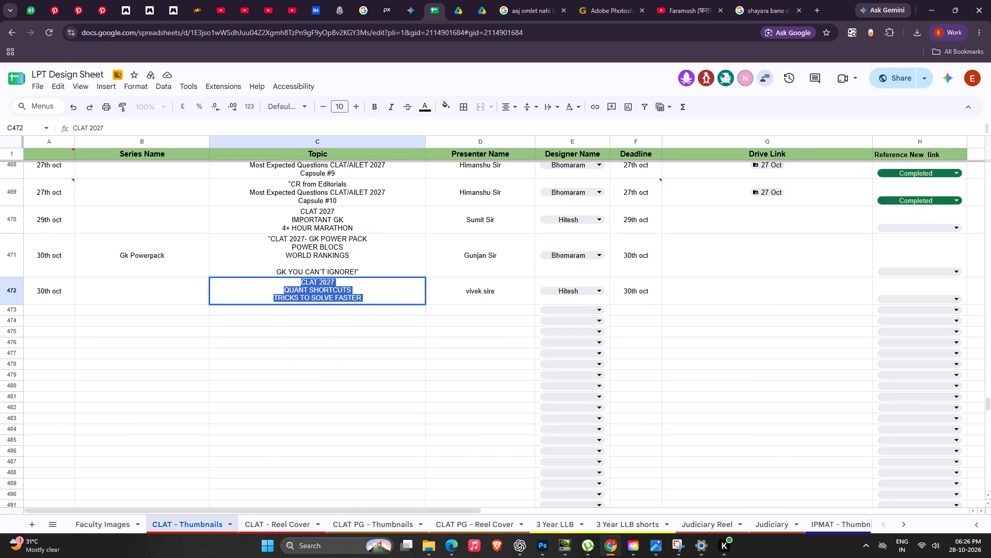
key(ctrl+c)
key(ctrl+c)
key(ctrl+c)
key(ctrl+c)
key(ctrl+c)
key(ctrl+c)
click(739, 298)
Copy the topic text "CLAT 2027 IMPORTANT GK 4+ HOUR MARATHON" from the 29th oct row.
double_click(415, 220)
key(ctrl+a)
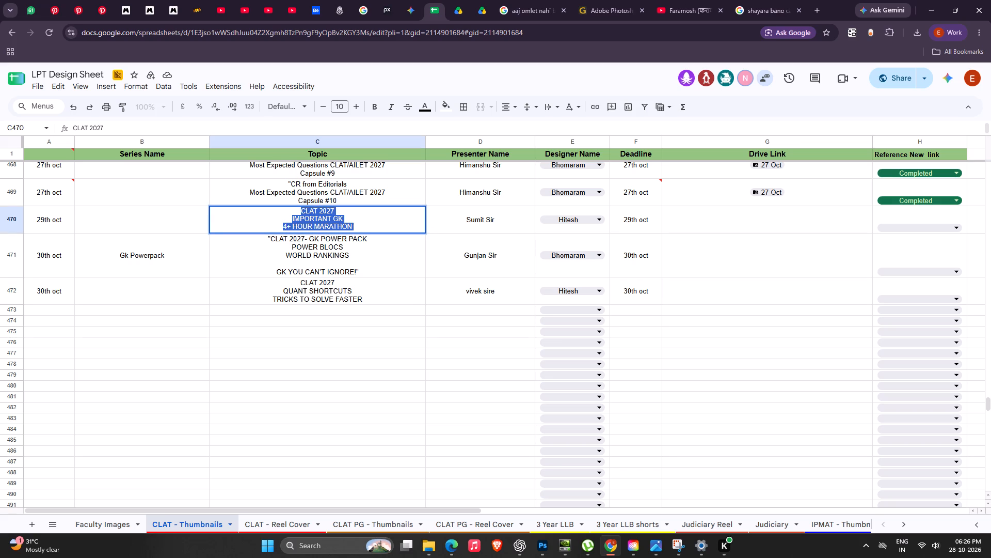
key(ctrl+c)
key(ctrl+c)
key(ctrl+c)
key(ctrl+c)
click(732, 296)
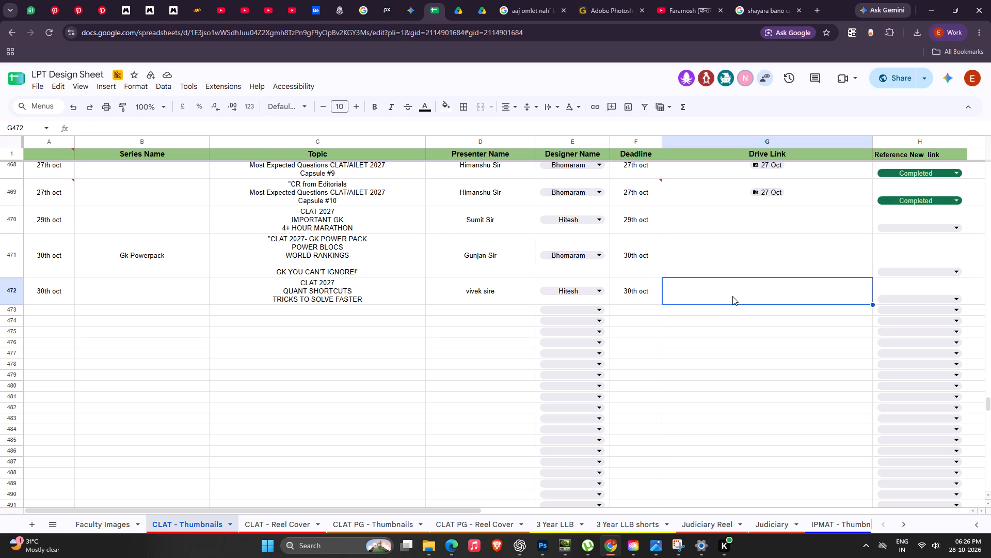
Check the system calendar against the date entry of the IMPORTANT GK 4+ HOUR MARATHON row.
click(969, 550)
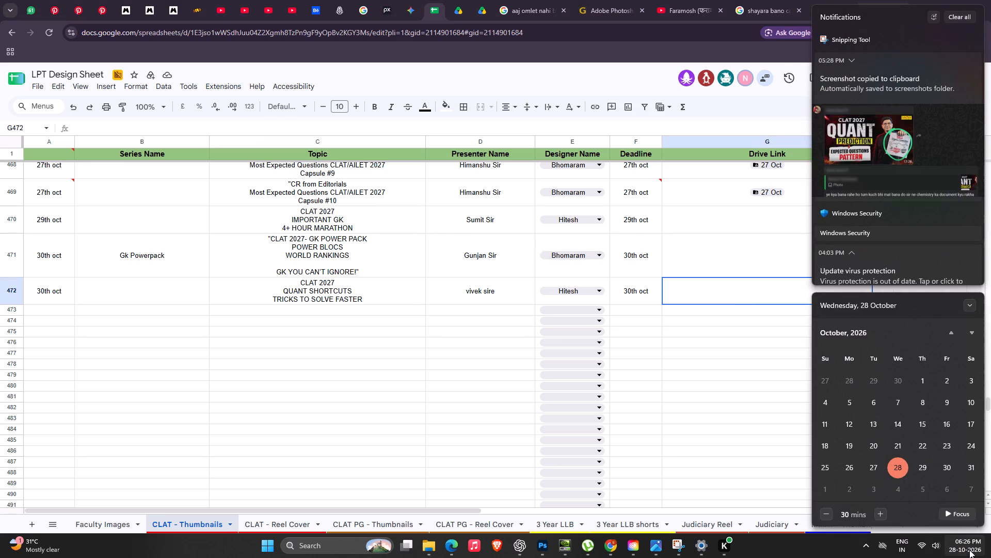
click(969, 550)
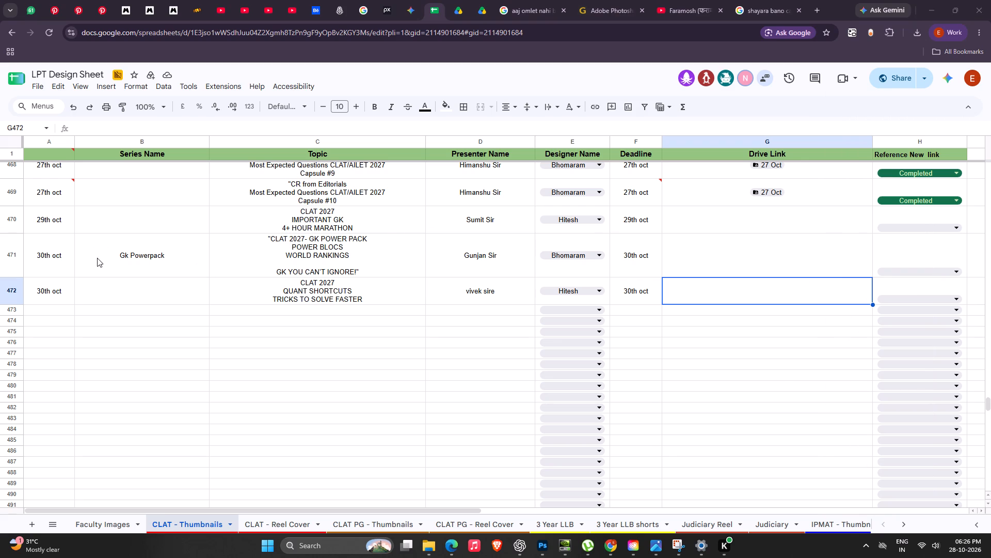
click(65, 225)
double_click(38, 219)
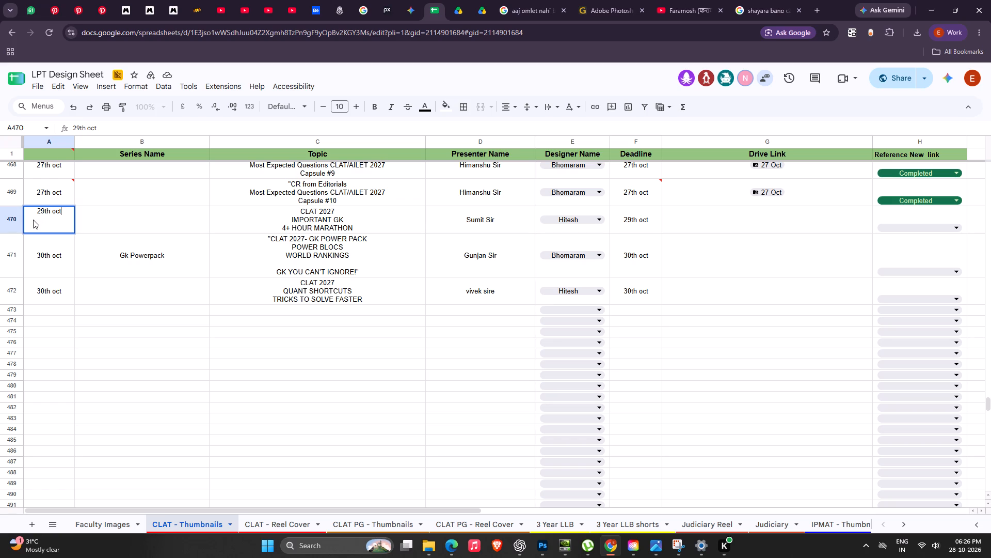
drag(30, 212, 61, 211)
click(101, 219)
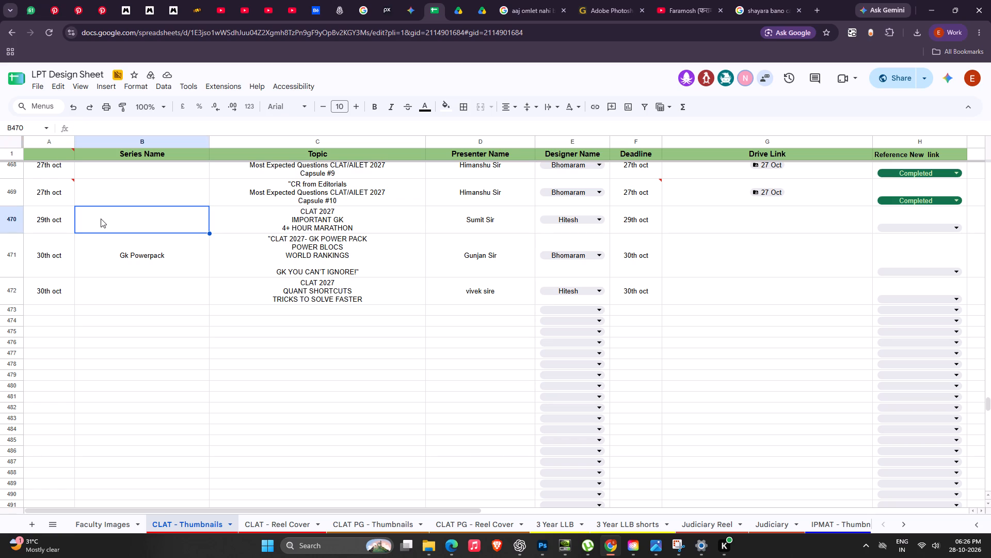
Capture a screen snip of the 29th oct IMPORTANT GK 4+ HOUR MARATHON row, from the date through the deadline.
key(shift+super+s)
drag(20, 205, 762, 244)
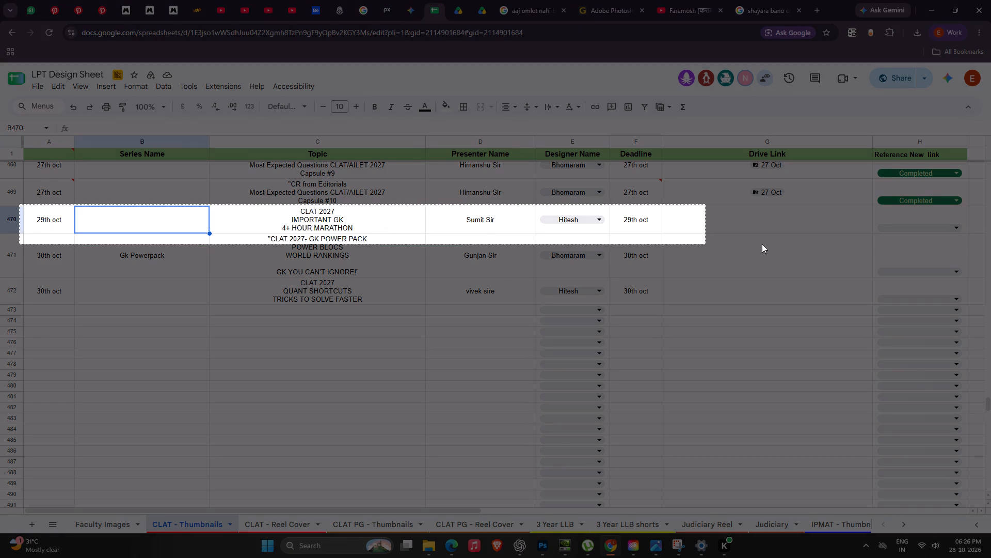